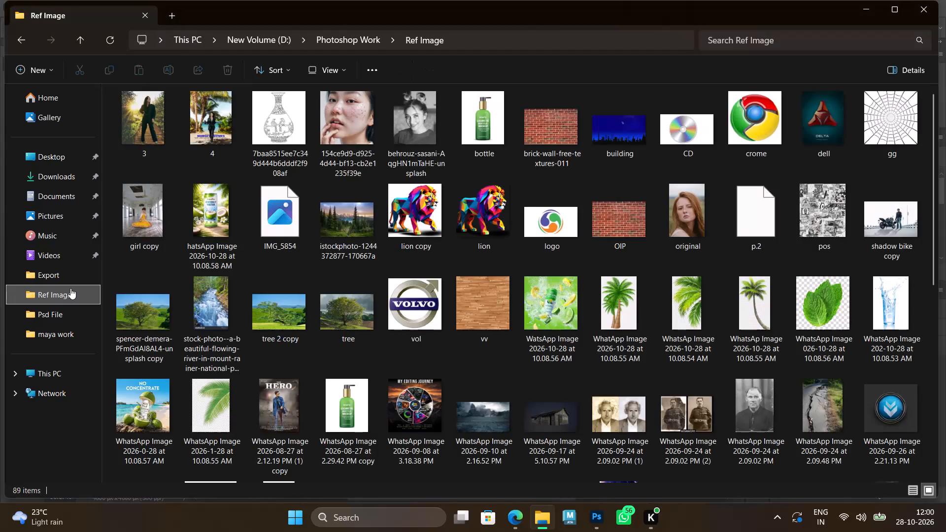
Look through the saved reference images and preview the green Corona can image with lemon and lime slices.
{"action": "scroll", "coordinate": [504, 243], "scroll_direction": "down", "scroll_amount": 6}
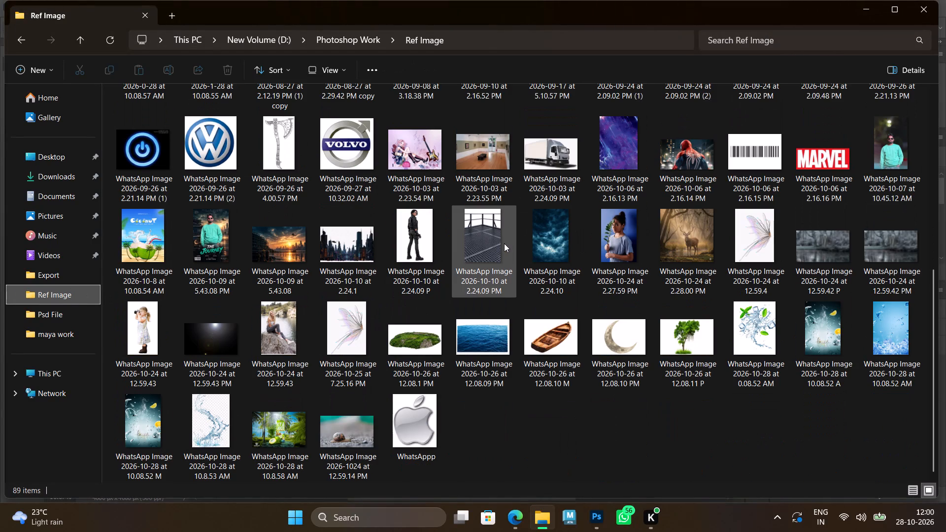
{"action": "scroll", "coordinate": [504, 243], "scroll_direction": "up", "scroll_amount": 4}
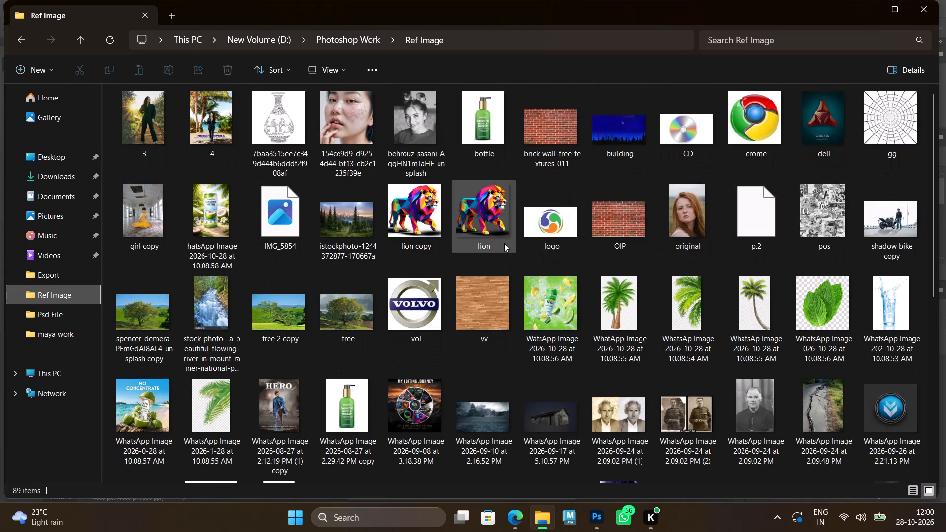
{"action": "scroll", "coordinate": [504, 243], "scroll_direction": "down", "scroll_amount": 1}
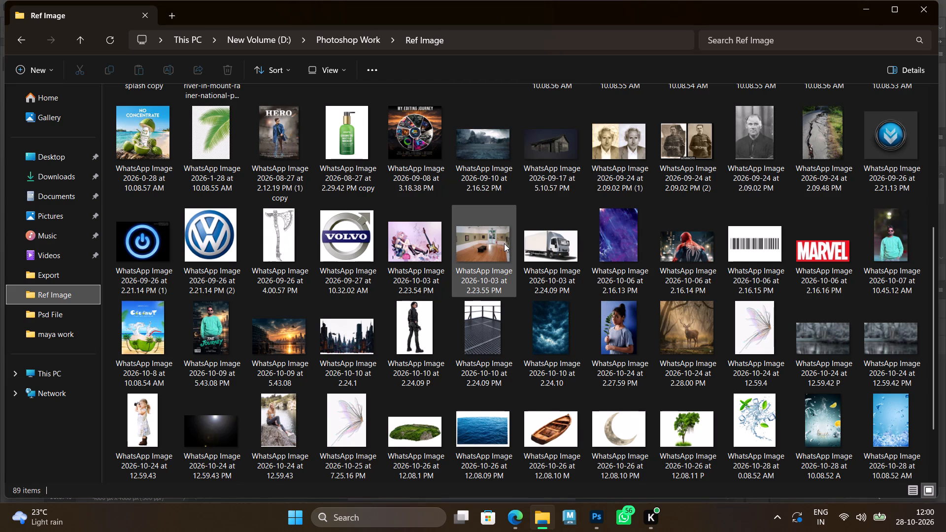
{"action": "scroll", "coordinate": [504, 243], "scroll_direction": "up", "scroll_amount": 2}
{"action": "double_click", "coordinate": [565, 306]}
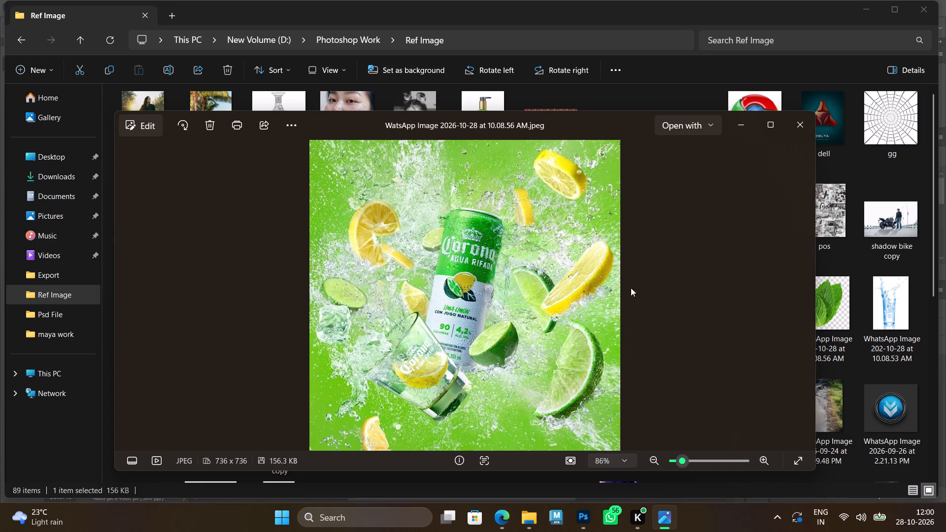
{"action": "left_click", "coordinate": [796, 129]}
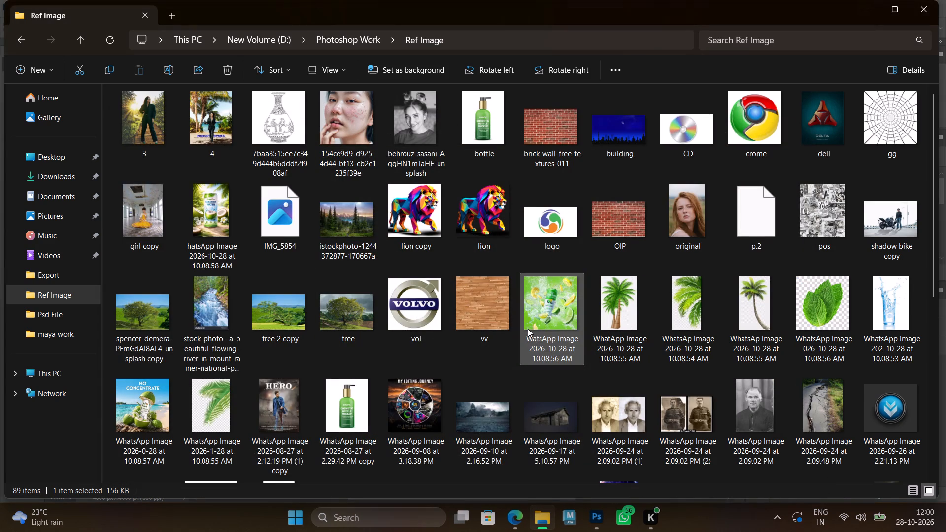
Preview the Rita Coco can image with palm trees, saved as "WhatsApp Image 2026-10-28 at 10.8.58 AM".
{"action": "scroll", "coordinate": [512, 341], "scroll_direction": "down", "scroll_amount": 1}
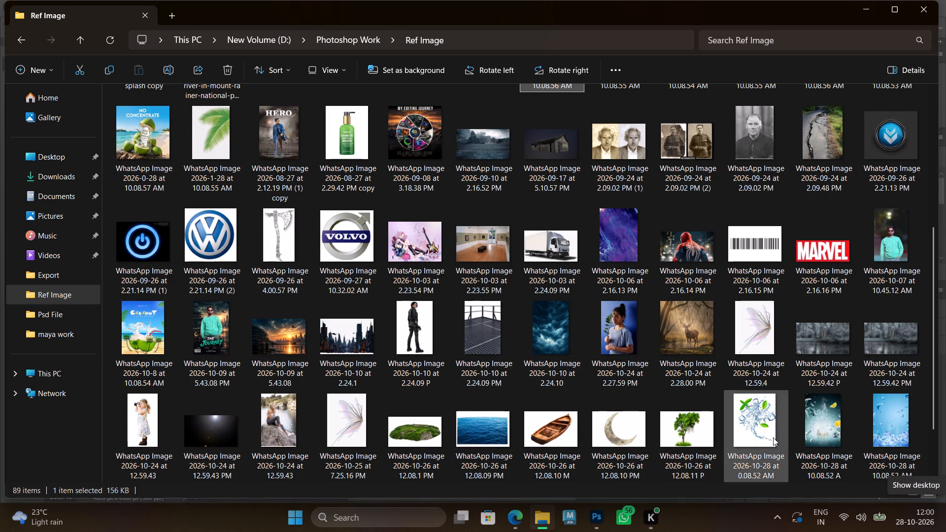
{"action": "scroll", "coordinate": [554, 337], "scroll_direction": "down", "scroll_amount": 3}
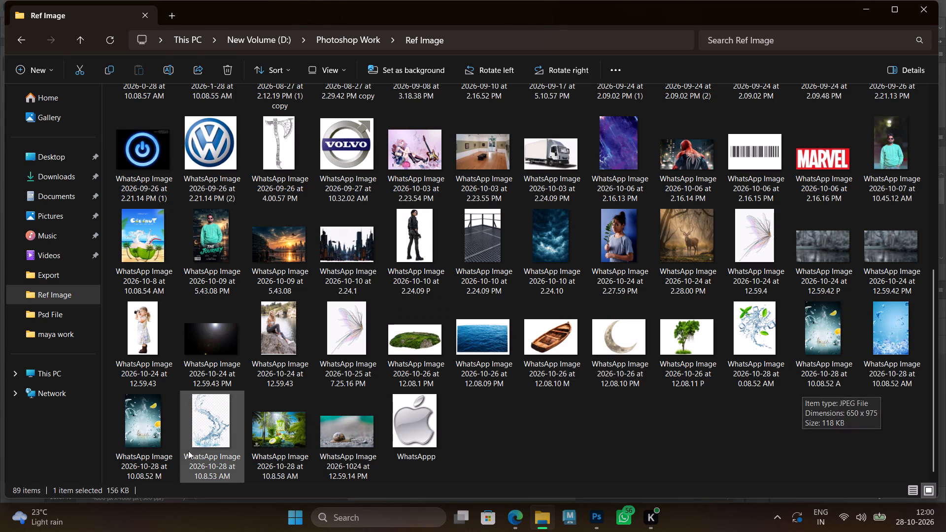
{"action": "left_click", "coordinate": [273, 438]}
{"action": "left_click", "coordinate": [275, 439]}
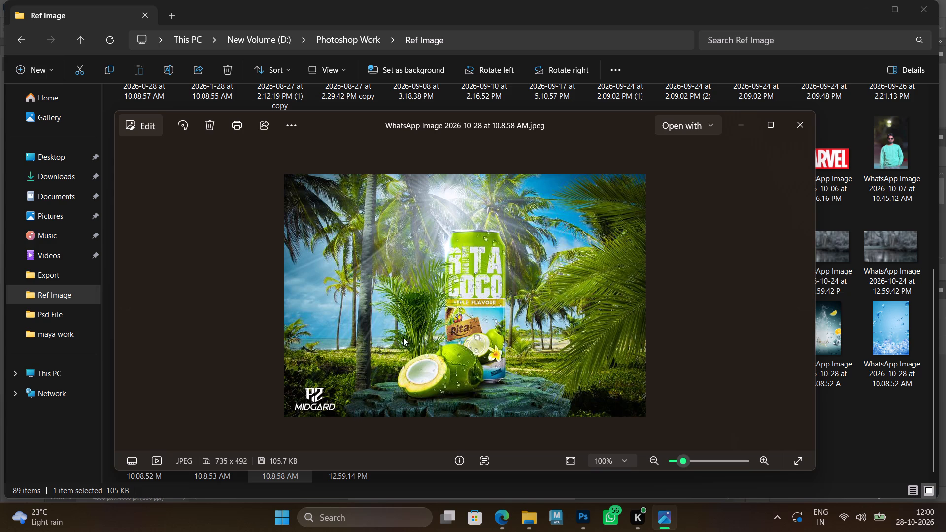
Close the reference image, switch to the Edge browser and search the web for a sea background.
{"action": "left_click", "coordinate": [790, 123]}
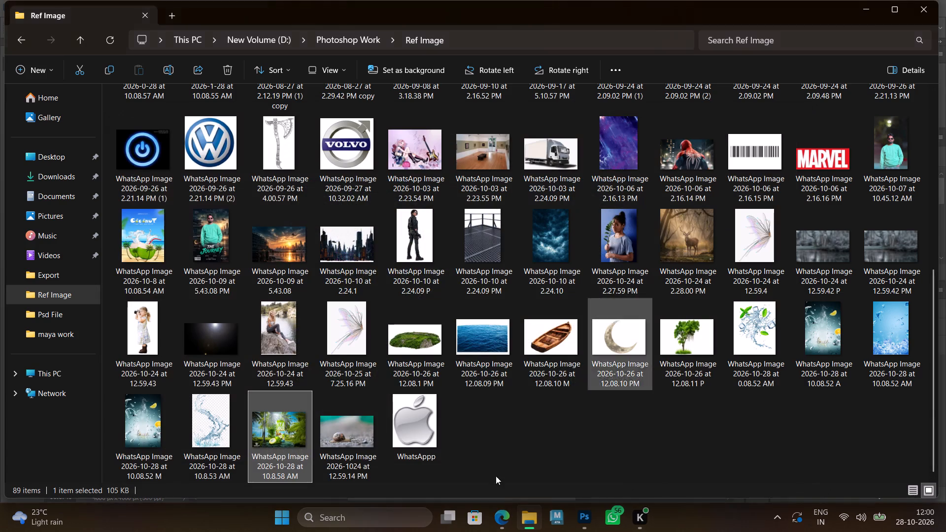
{"action": "left_click", "coordinate": [515, 515]}
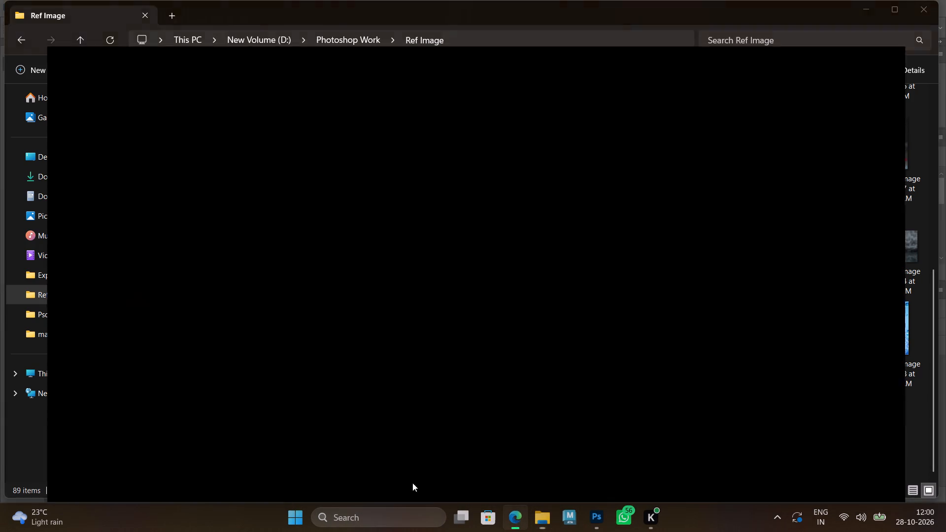
{"action": "left_click", "coordinate": [16, 38]}
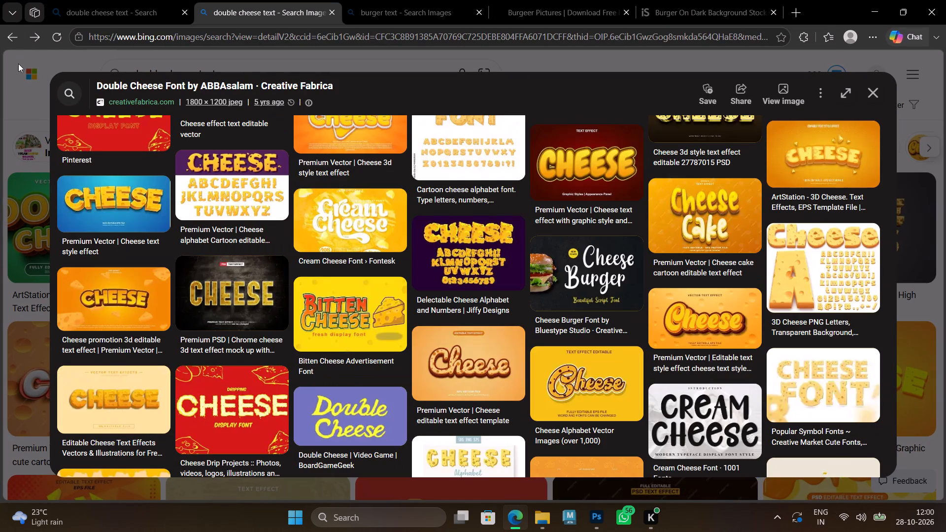
{"action": "double_click", "coordinate": [10, 39]}
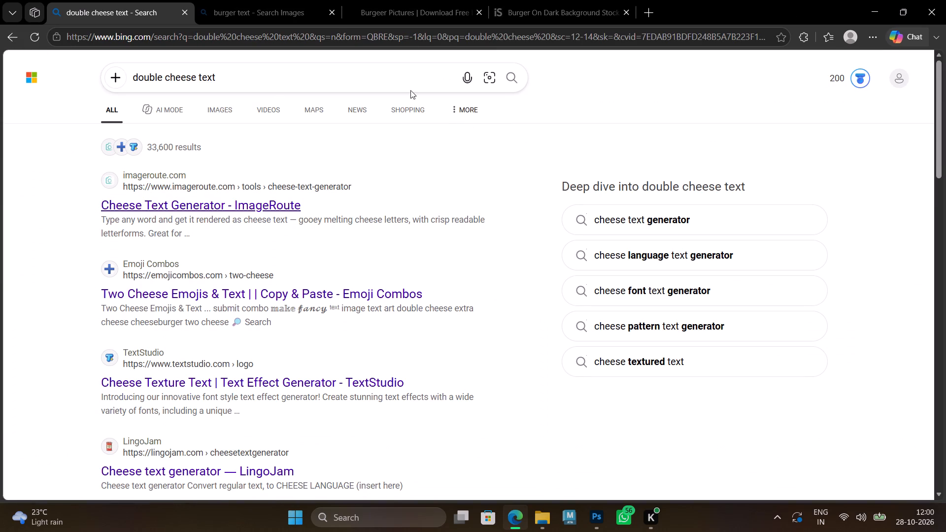
{"action": "left_click", "coordinate": [440, 82]}
{"action": "left_click", "coordinate": [185, 84]}
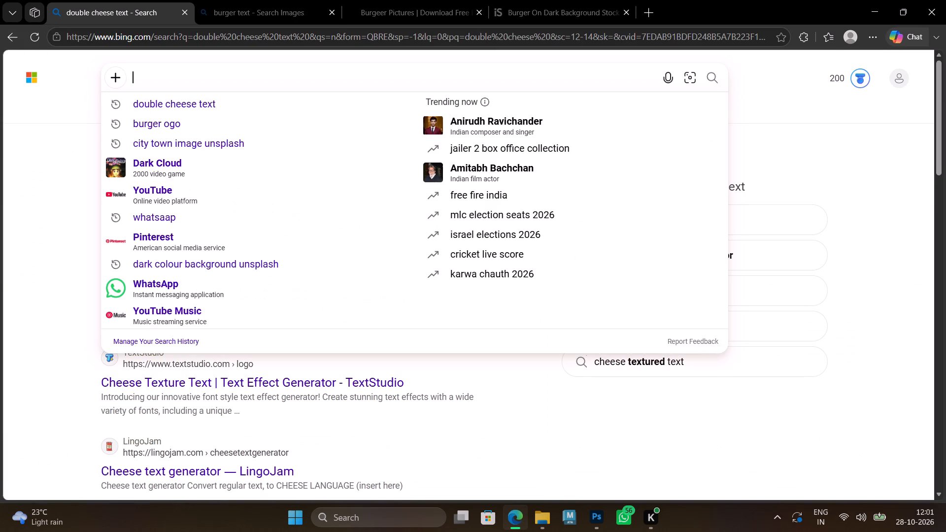
{"action": "type", "text": "sea"}
{"action": "key", "text": "space"}
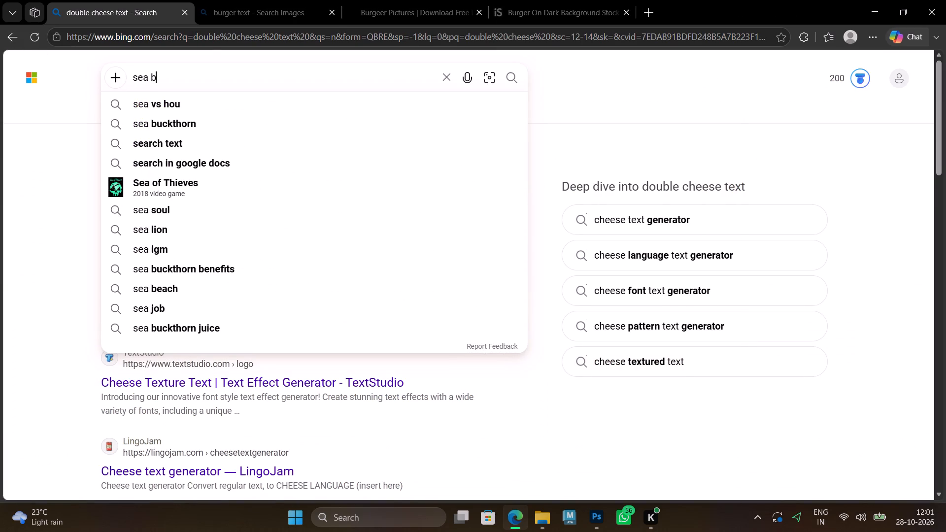
{"action": "type", "text": "CKGROUNF"}
{"action": "key", "text": "BackSpace"}
{"action": "key", "text": "d"}
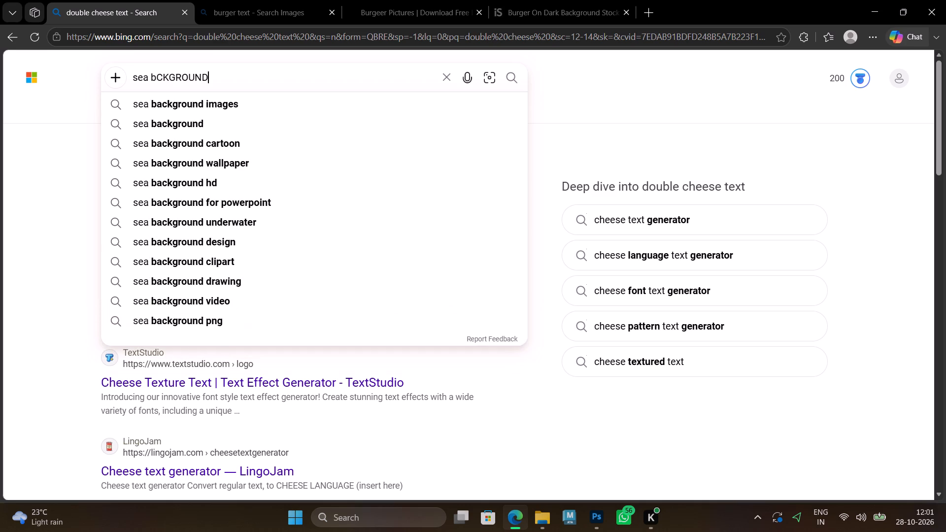
{"action": "key", "text": "Return"}
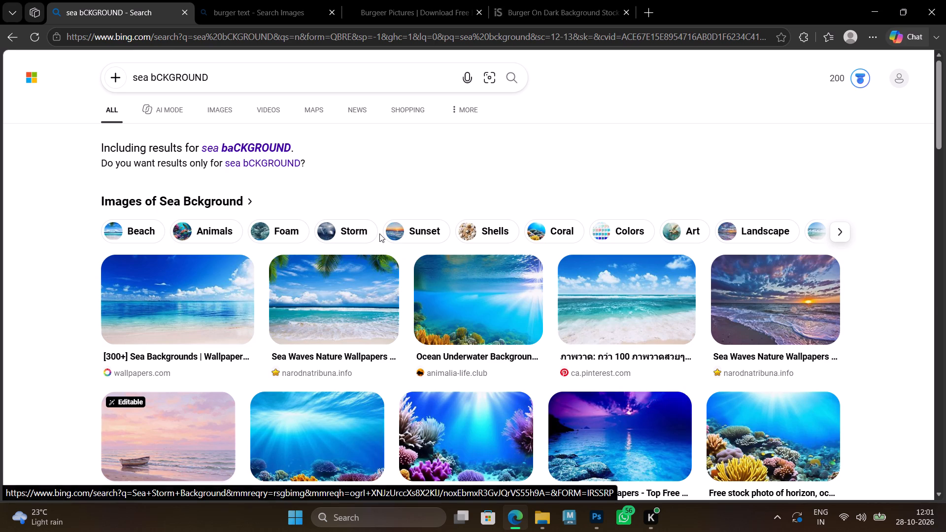
Expand the sea background image results and look through them for a suitable beach backdrop.
{"action": "scroll", "coordinate": [385, 227], "scroll_direction": "down", "scroll_amount": 3}
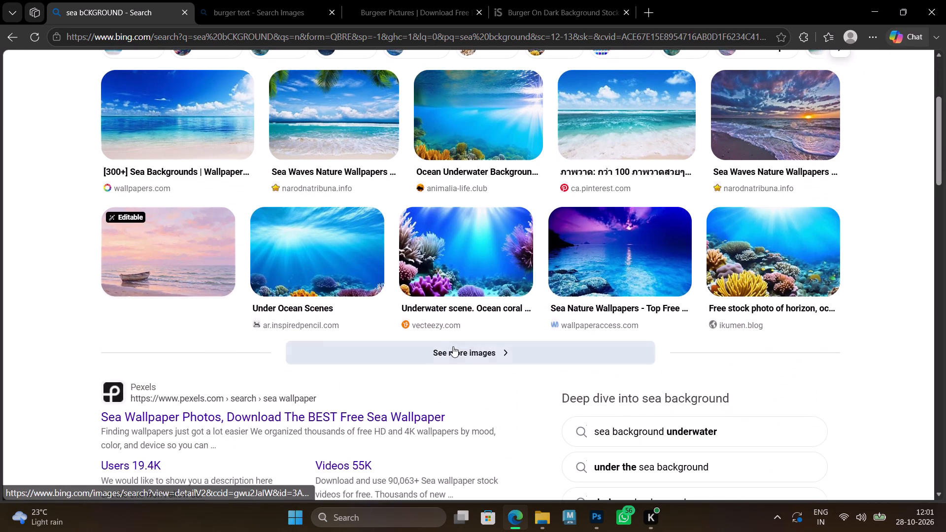
{"action": "left_click", "coordinate": [453, 346]}
{"action": "scroll", "coordinate": [333, 256], "scroll_direction": "down", "scroll_amount": 2}
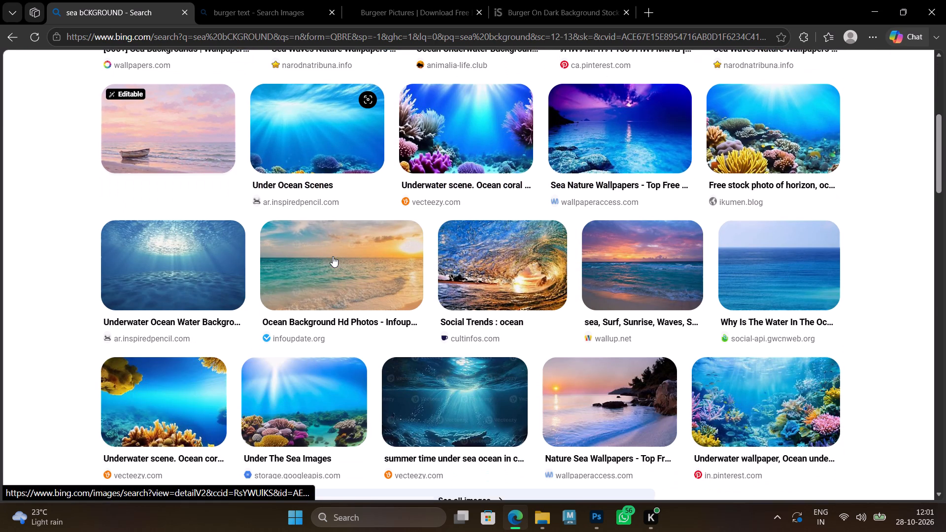
{"action": "scroll", "coordinate": [333, 256], "scroll_direction": "up", "scroll_amount": 2}
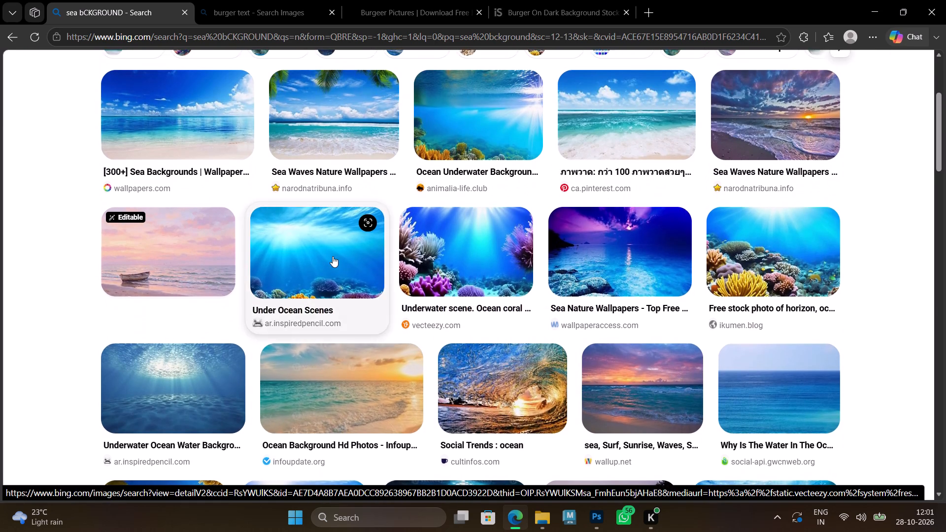
{"action": "scroll", "coordinate": [333, 256], "scroll_direction": "up", "scroll_amount": 1}
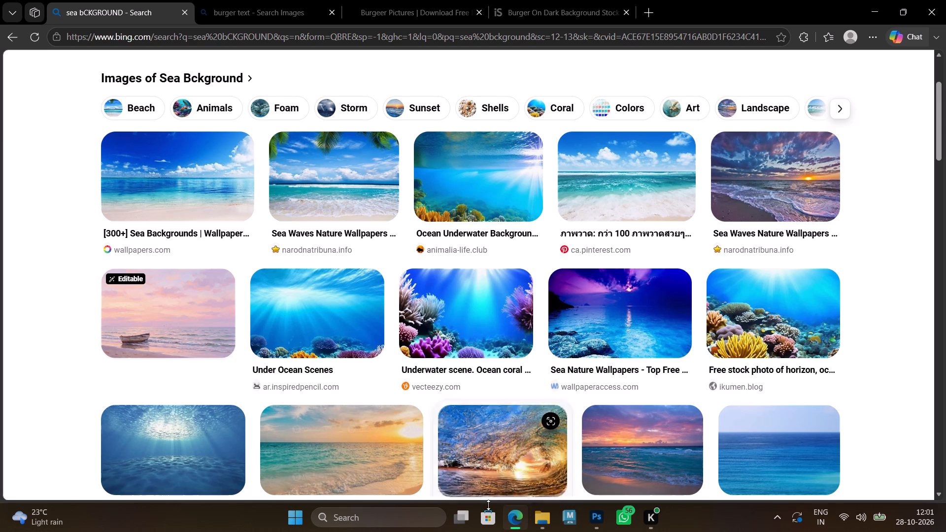
Switch to the Ref Image folder in File Explorer and open the Rita Coco drink can image for comparison.
{"action": "left_click", "coordinate": [539, 451]}
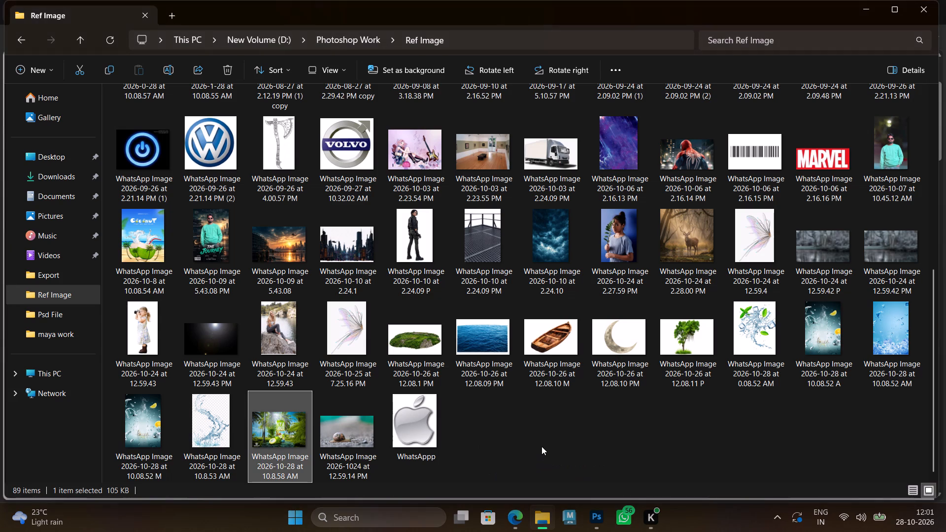
{"action": "double_click", "coordinate": [302, 425]}
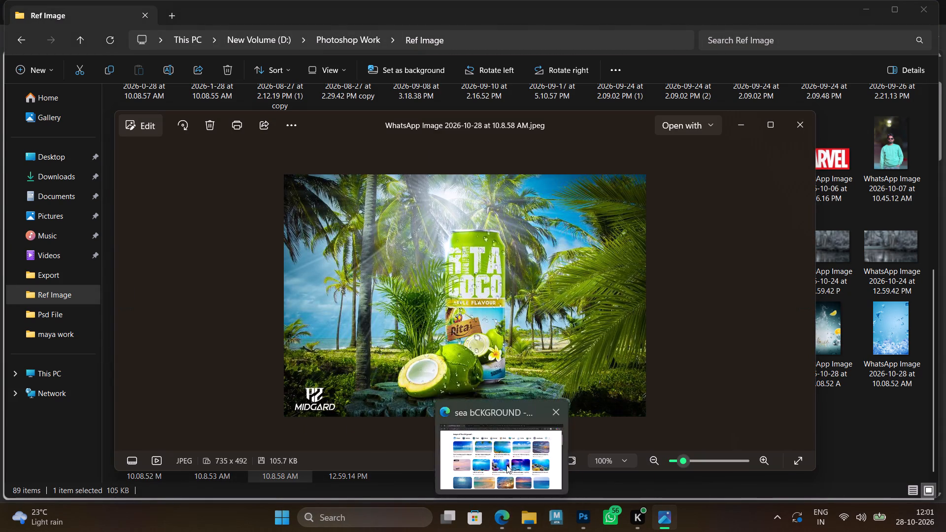
Return to the Edge image results, open the Sea Waves Nature Wallpapers beach picture with palm leaves and copy the image.
{"action": "left_click", "coordinate": [507, 465]}
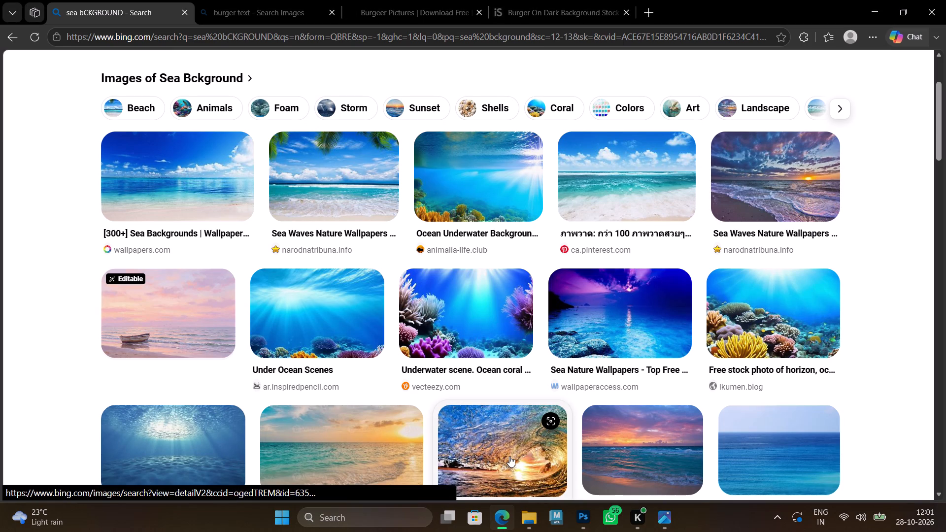
{"action": "left_click", "coordinate": [338, 178]}
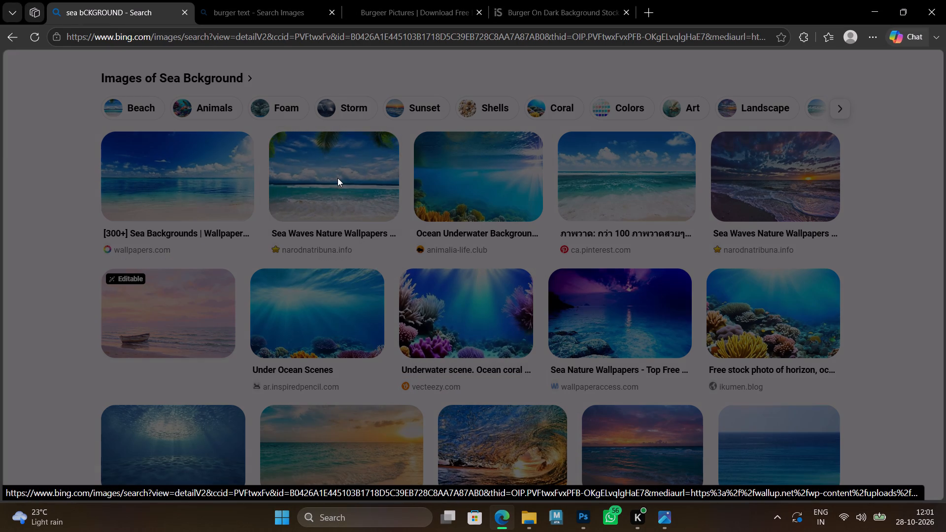
{"action": "right_click", "coordinate": [314, 206]}
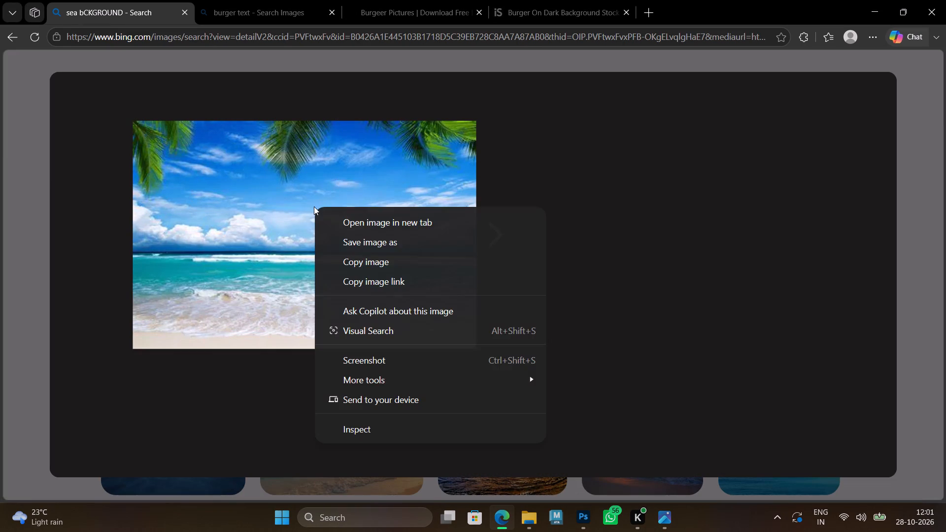
{"action": "left_click", "coordinate": [421, 259]}
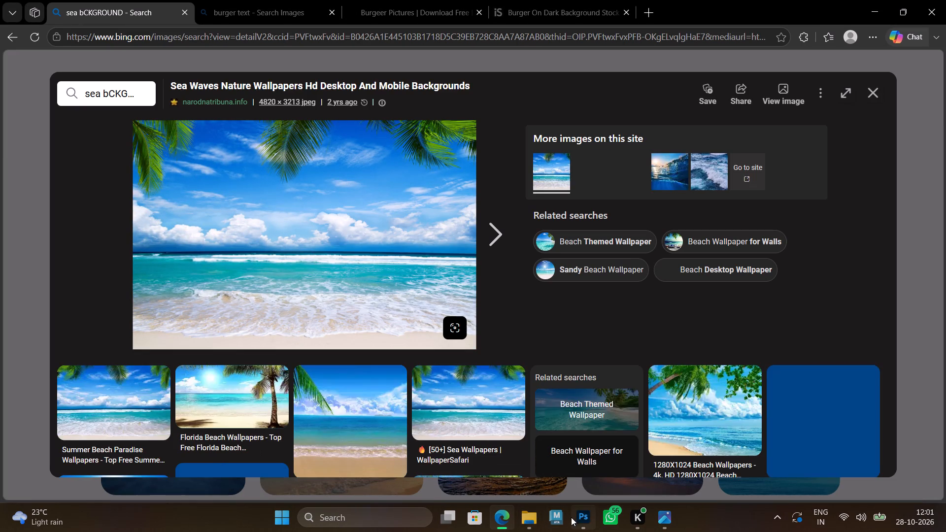
Switch to Photoshop and paste the copied beach image into the blank Untitled-1 document.
{"action": "left_click", "coordinate": [576, 470]}
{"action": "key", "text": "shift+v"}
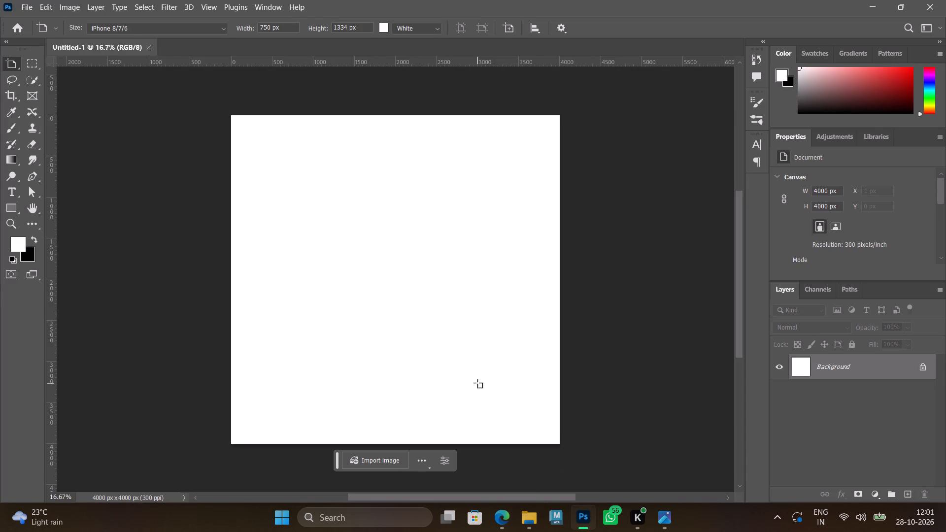
In Photoshop, paste the copied tropical beach image, scale it up proportionally to cover the square canvas and adjust its position.
{"action": "key", "text": "ctrl+v"}
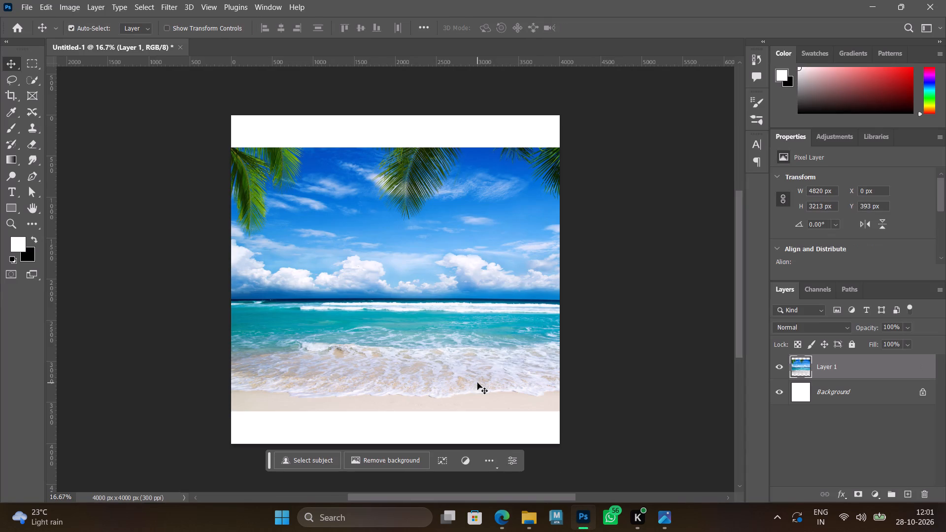
{"action": "key", "text": "ctrl+t"}
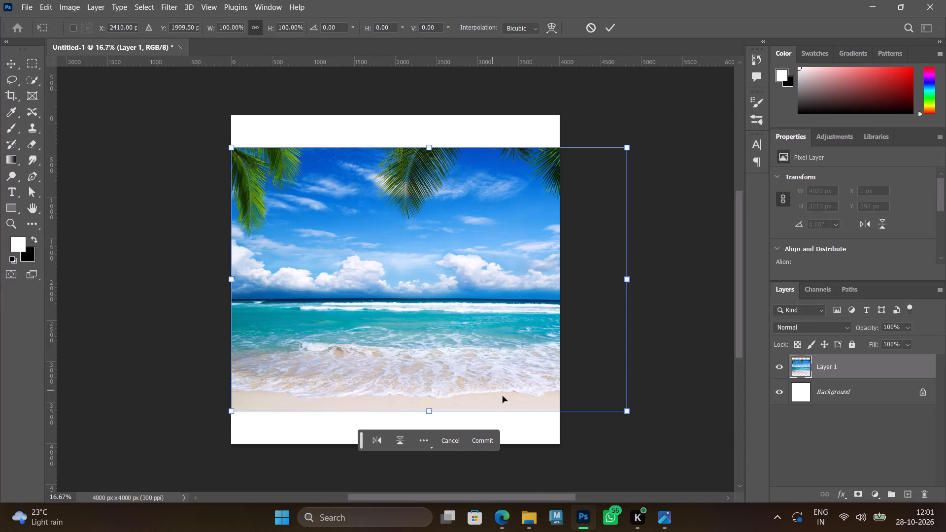
{"action": "left_click_drag", "start_coordinate": [629, 415], "coordinate": [648, 447]}
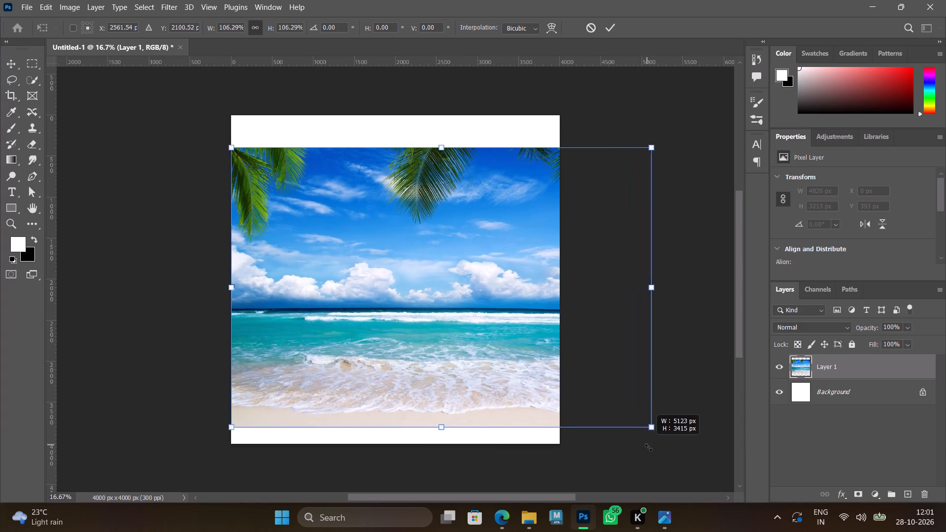
{"action": "left_click_drag", "start_coordinate": [648, 447], "coordinate": [665, 484]}
{"action": "left_click_drag", "start_coordinate": [375, 270], "coordinate": [374, 255]}
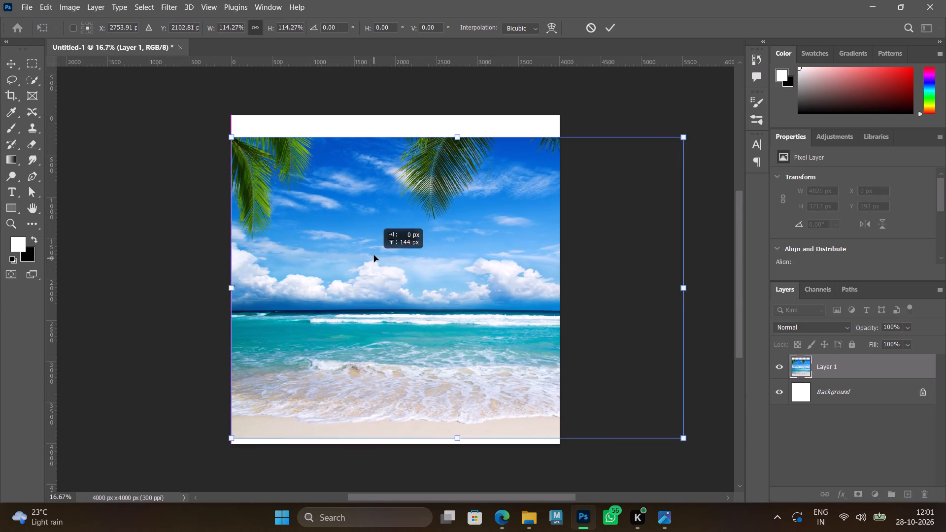
Align the beach image with the canvas's top edge, shift it about 78 px past the left edge and apply the transform.
{"action": "left_click_drag", "start_coordinate": [374, 255], "coordinate": [372, 237]}
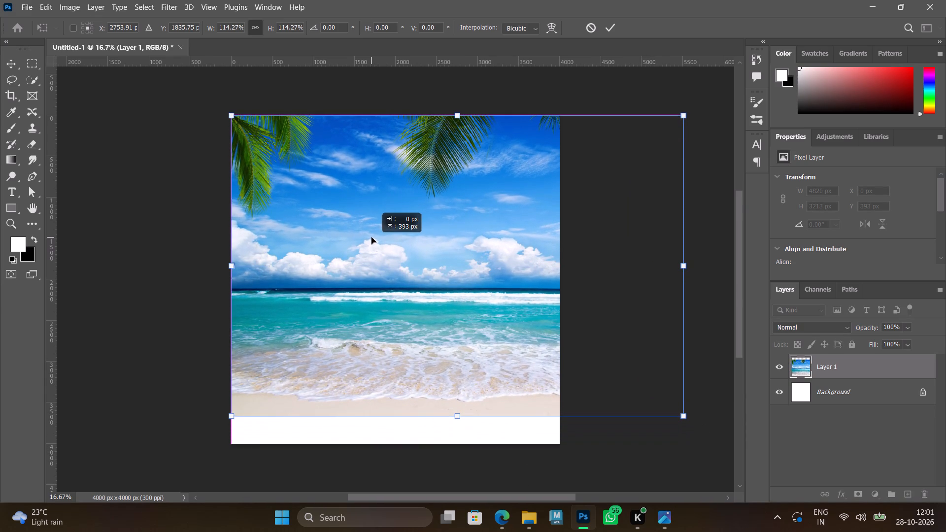
{"action": "left_click_drag", "start_coordinate": [372, 237], "coordinate": [369, 236]}
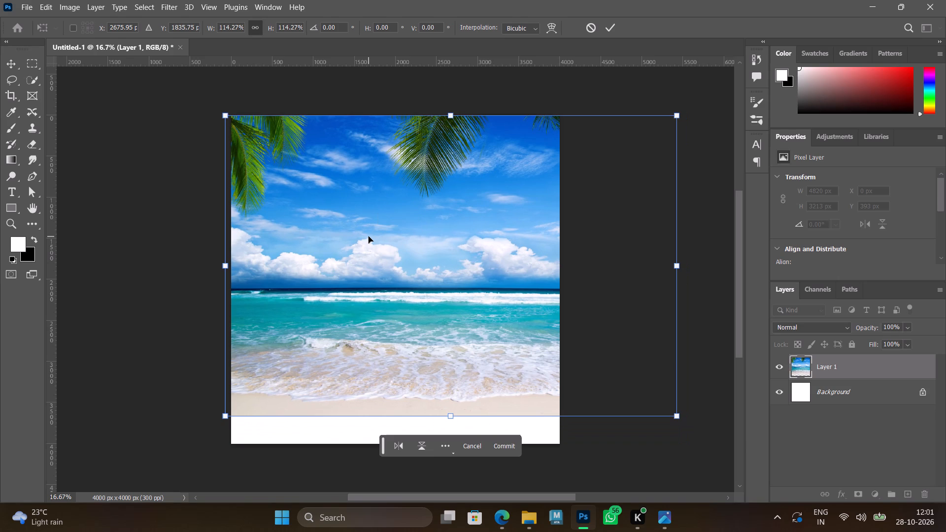
{"action": "key", "text": "Return"}
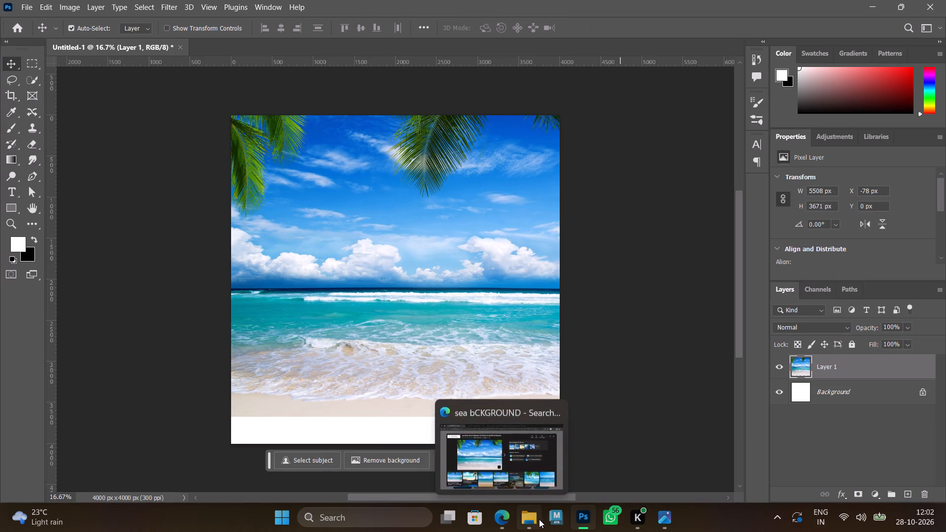
Switch to File Explorer and check the reference image of the green coconut drink can among palm trees.
{"action": "left_click", "coordinate": [527, 439]}
{"action": "double_click", "coordinate": [293, 439]}
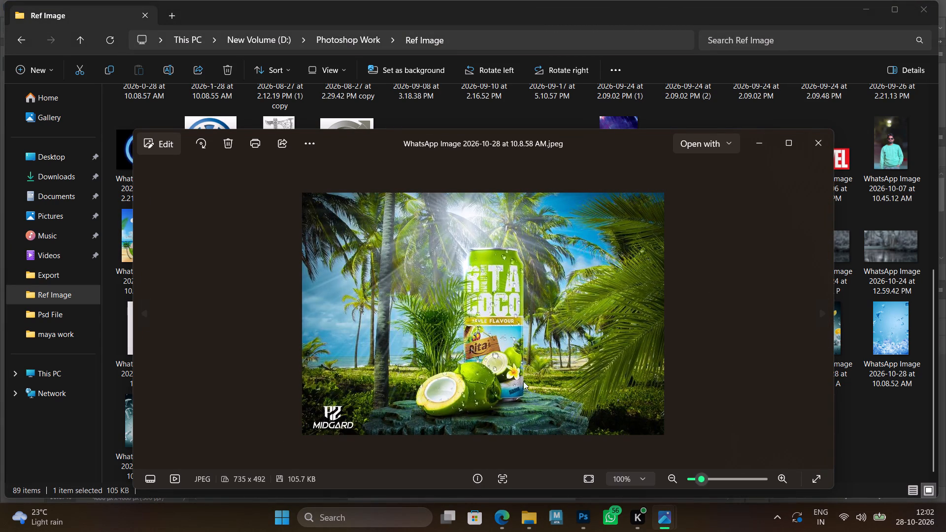
{"action": "left_click", "coordinate": [822, 134]}
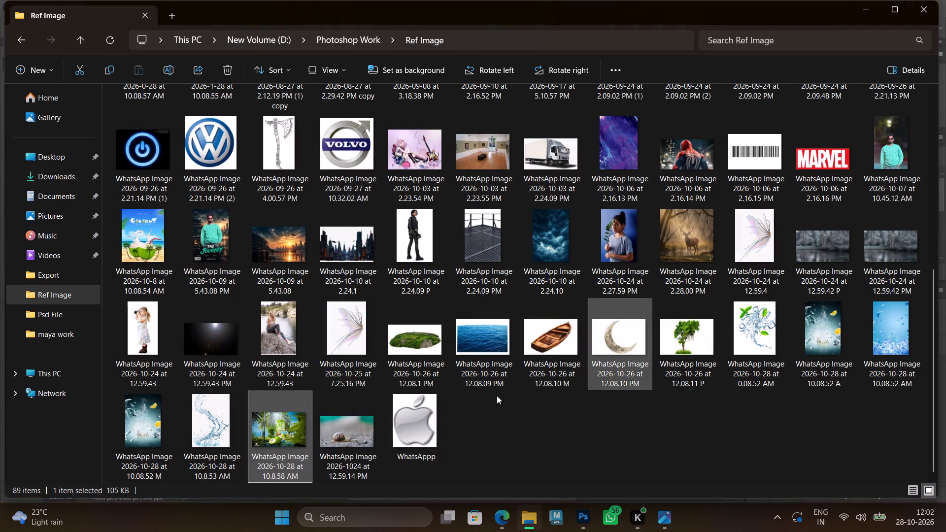
Switch to Edge, leave the beach image preview and search the web for a coconut tree.
{"action": "left_click", "coordinate": [501, 454]}
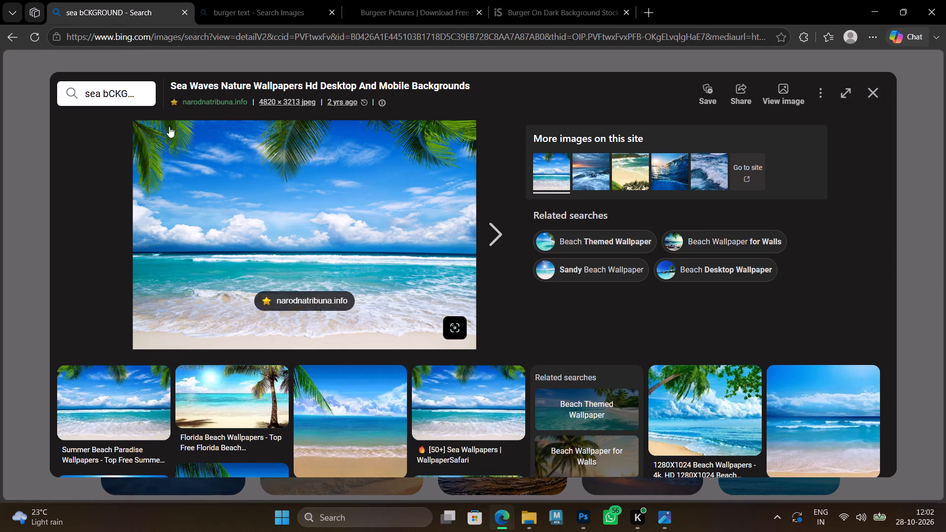
{"action": "left_click", "coordinate": [14, 31]}
{"action": "scroll", "coordinate": [218, 107], "scroll_direction": "up", "scroll_amount": 7}
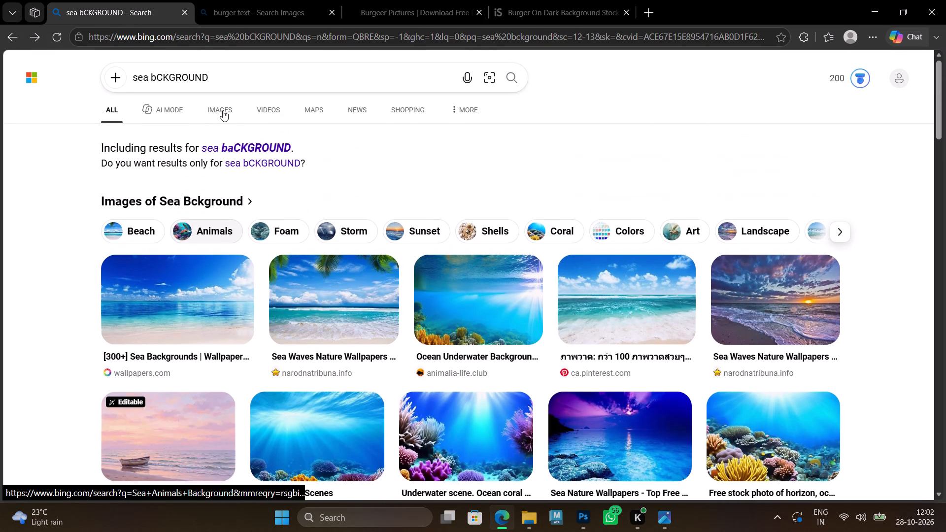
{"action": "scroll", "coordinate": [225, 110], "scroll_direction": "up", "scroll_amount": 4}
{"action": "left_click", "coordinate": [446, 77]}
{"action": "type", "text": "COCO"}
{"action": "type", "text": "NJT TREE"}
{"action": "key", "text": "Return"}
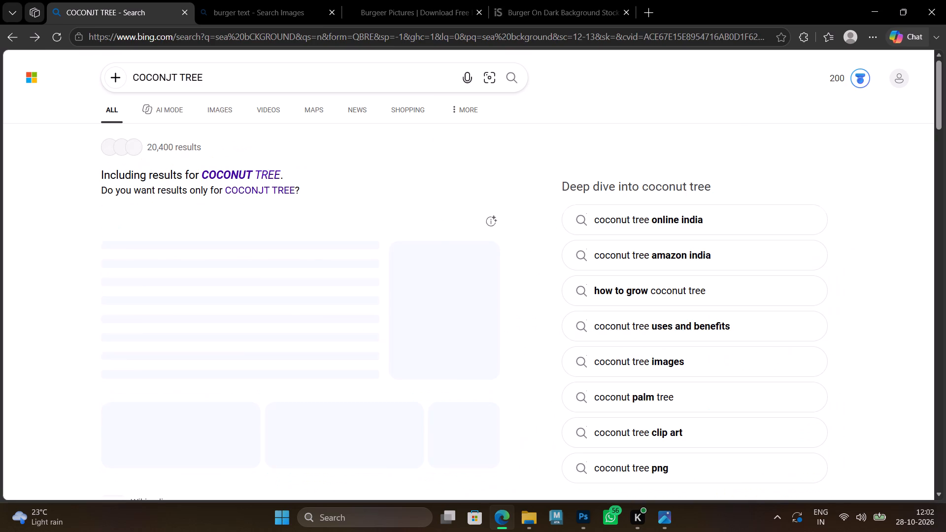
In the Edge browser, show the image results for the coconut tree search and look through them for a suitable tree picture.
{"action": "left_click", "coordinate": [224, 106]}
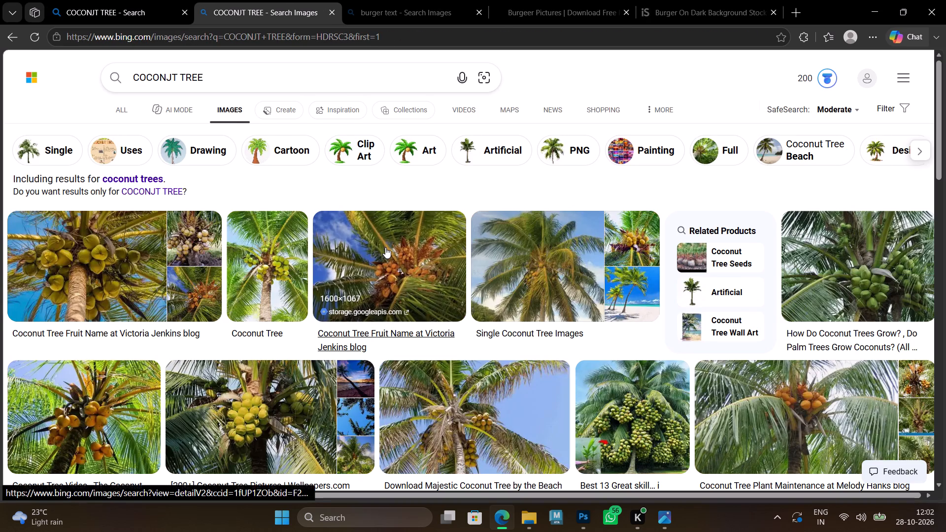
{"action": "scroll", "coordinate": [385, 247], "scroll_direction": "down", "scroll_amount": 6}
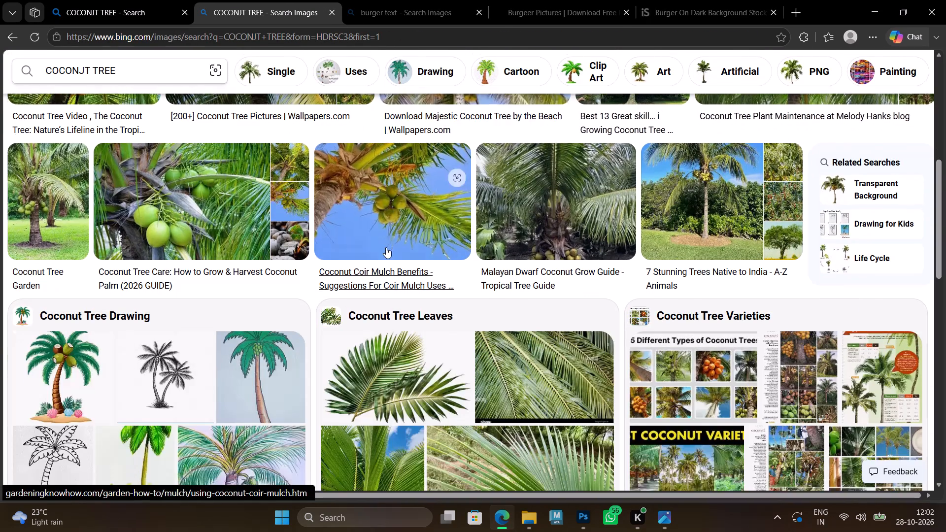
{"action": "scroll", "coordinate": [386, 247], "scroll_direction": "down", "scroll_amount": 9}
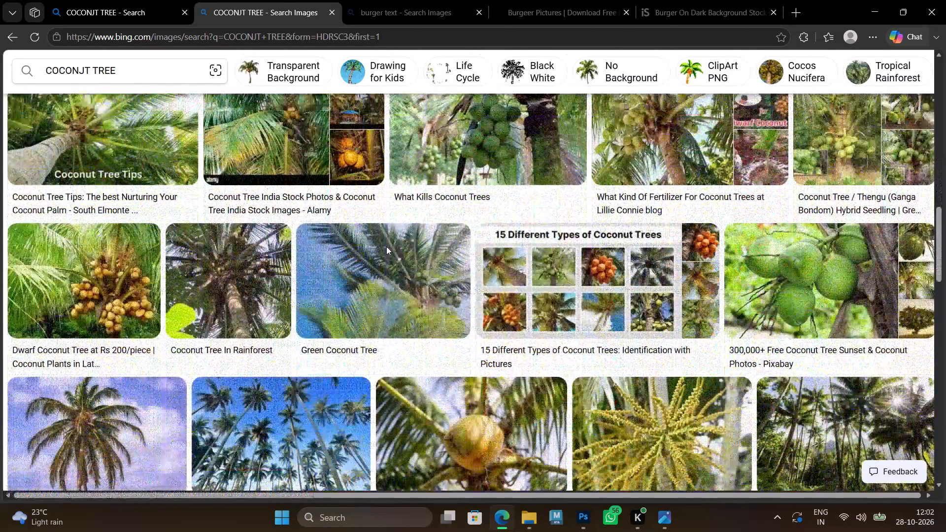
{"action": "scroll", "coordinate": [387, 245], "scroll_direction": "down", "scroll_amount": 4}
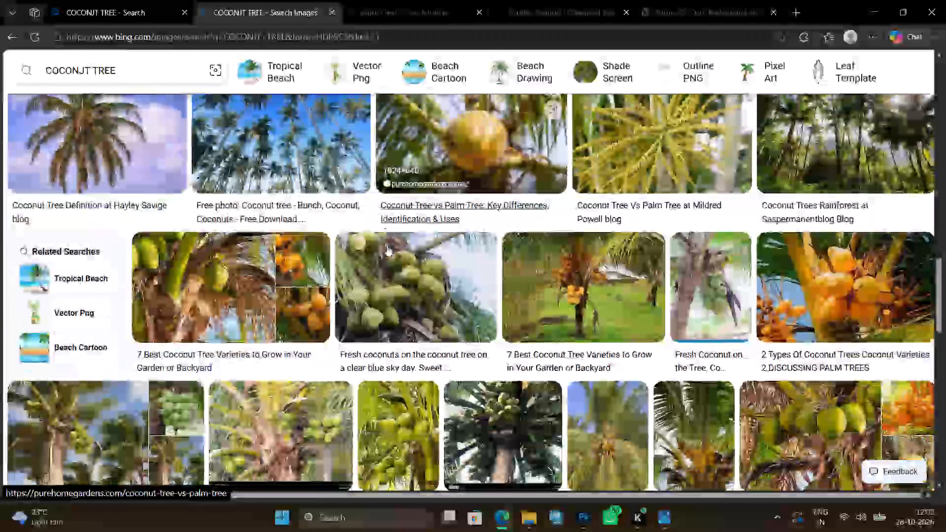
{"action": "scroll", "coordinate": [387, 245], "scroll_direction": "down", "scroll_amount": 5}
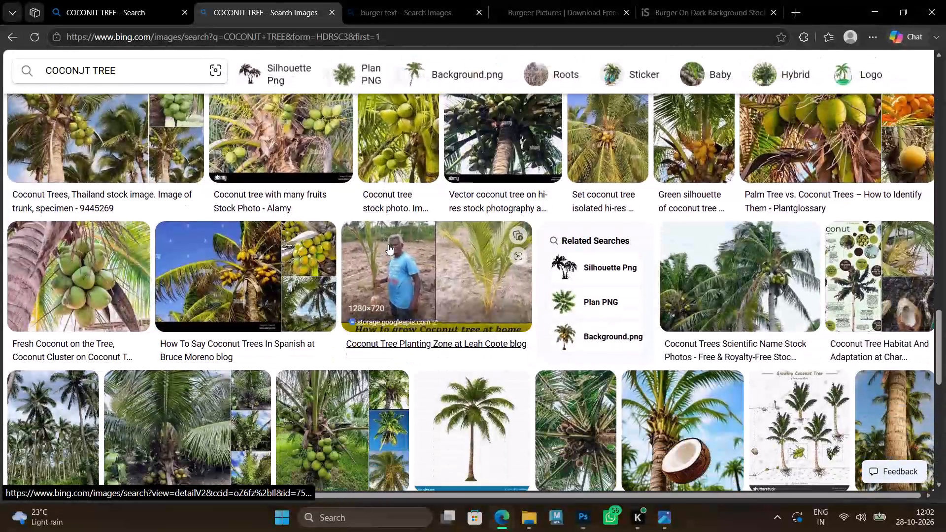
{"action": "scroll", "coordinate": [388, 244], "scroll_direction": "down", "scroll_amount": 5}
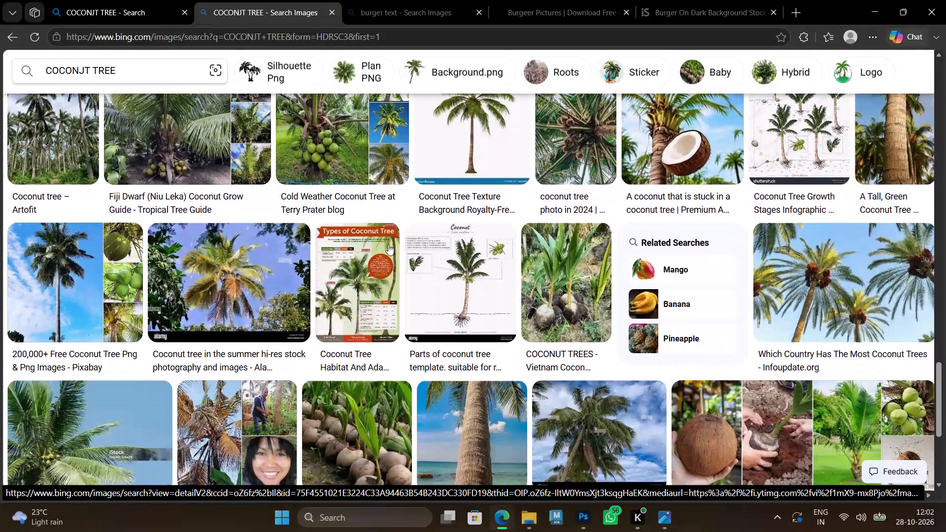
{"action": "scroll", "coordinate": [388, 244], "scroll_direction": "down", "scroll_amount": 3}
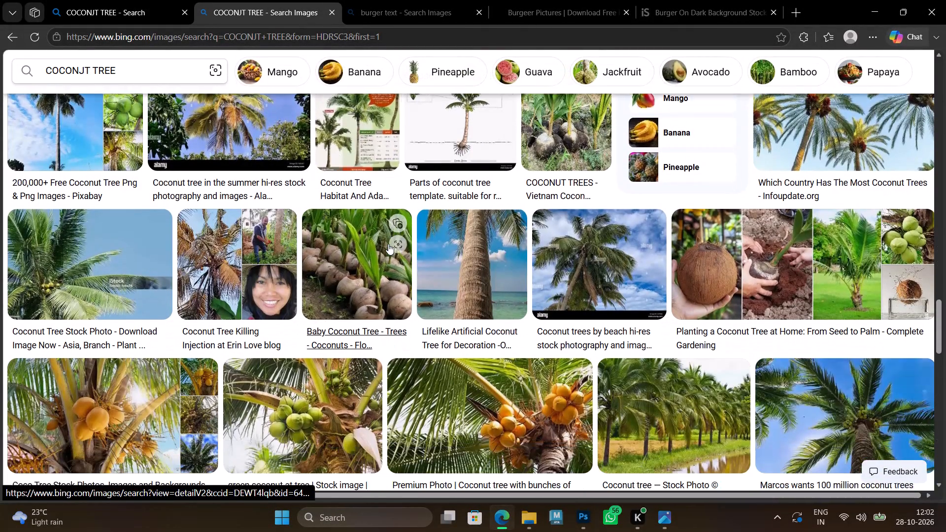
{"action": "scroll", "coordinate": [388, 244], "scroll_direction": "down", "scroll_amount": 5}
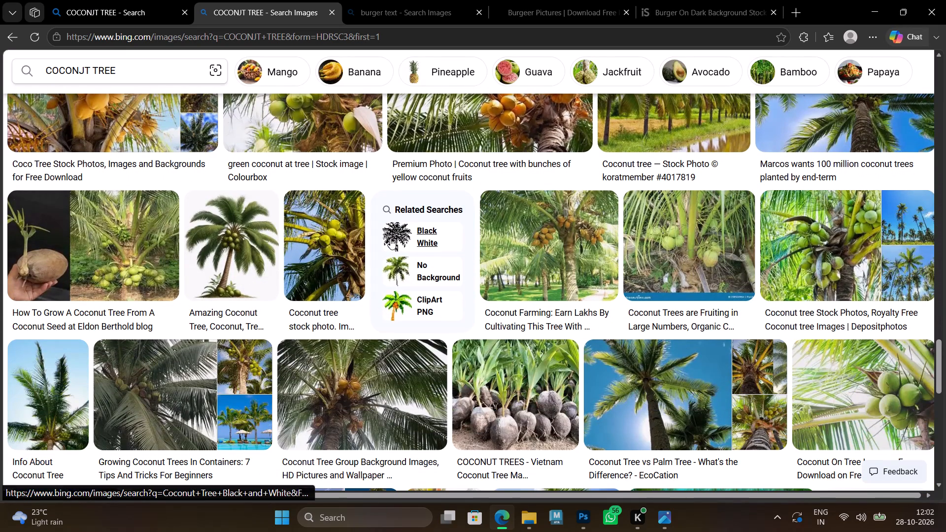
{"action": "scroll", "coordinate": [390, 237], "scroll_direction": "down", "scroll_amount": 1}
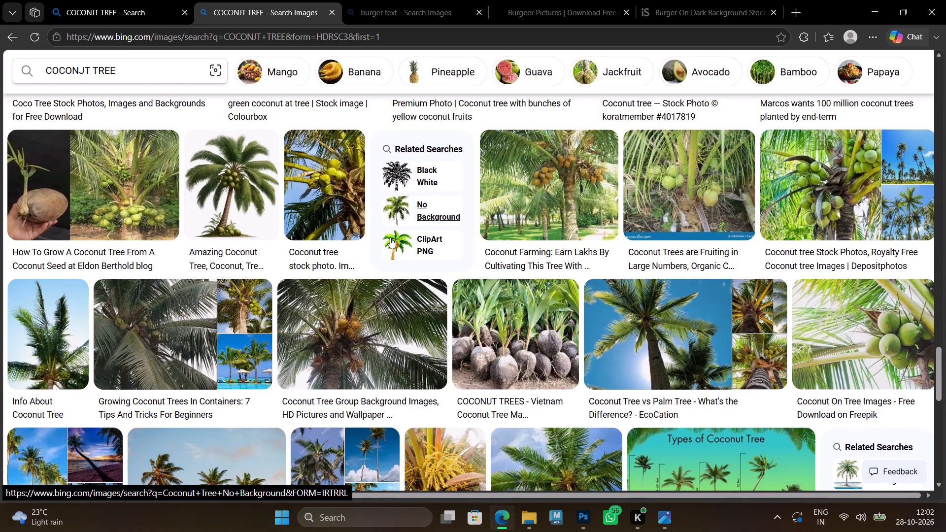
{"action": "scroll", "coordinate": [390, 237], "scroll_direction": "down", "scroll_amount": 2}
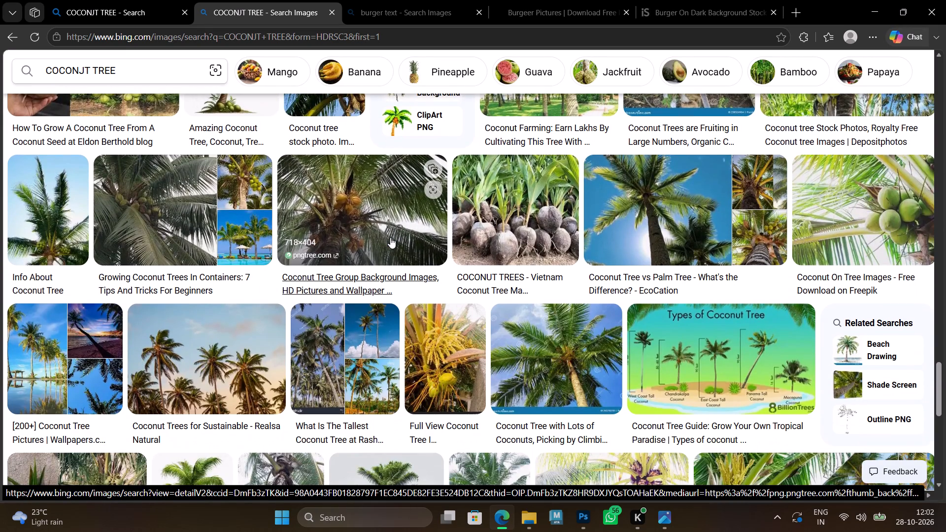
{"action": "scroll", "coordinate": [390, 237], "scroll_direction": "up", "scroll_amount": 14}
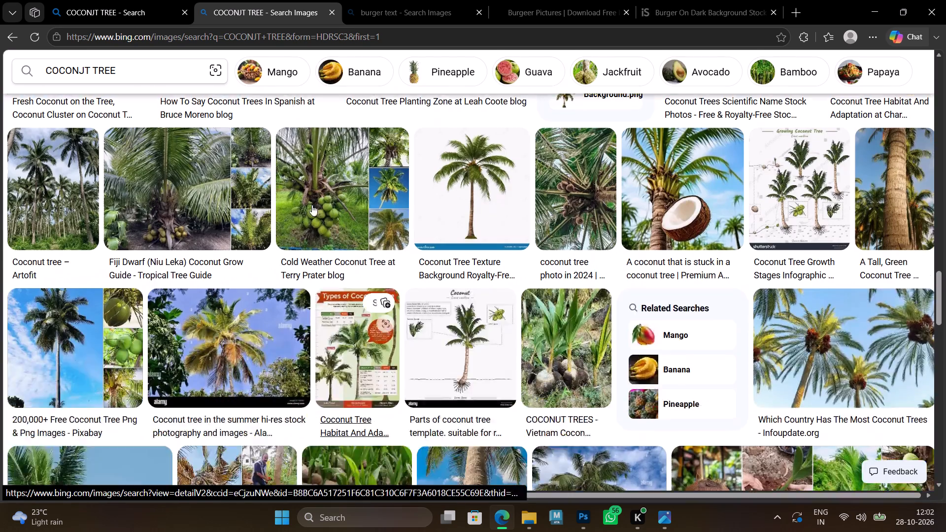
Refine the coconut tree image search by adding SEA to the query.
{"action": "left_click", "coordinate": [140, 74]}
{"action": "key", "text": "space"}
{"action": "type", "text": "SEA"}
{"action": "key", "text": "Return"}
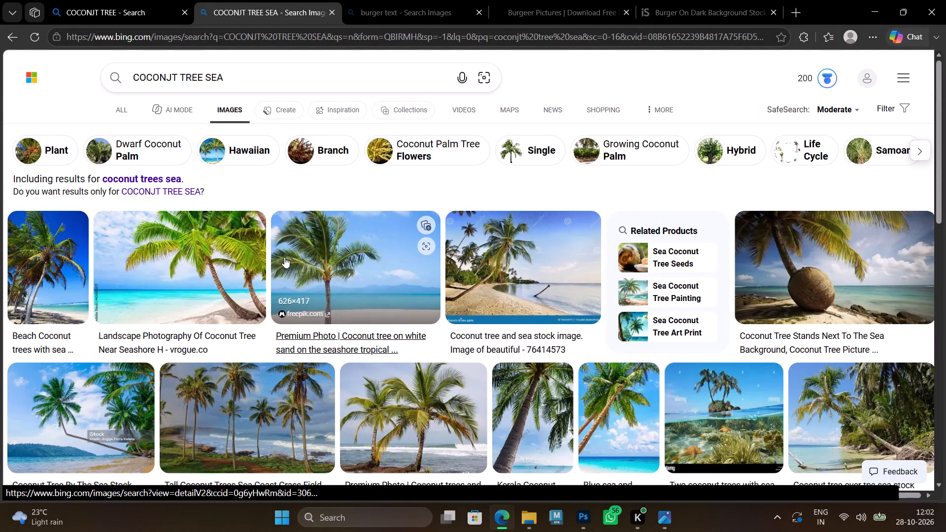
Open the blue sea and white beach coconut trees picture and look through the similar images, including the expanded set.
{"action": "left_click", "coordinate": [624, 415]}
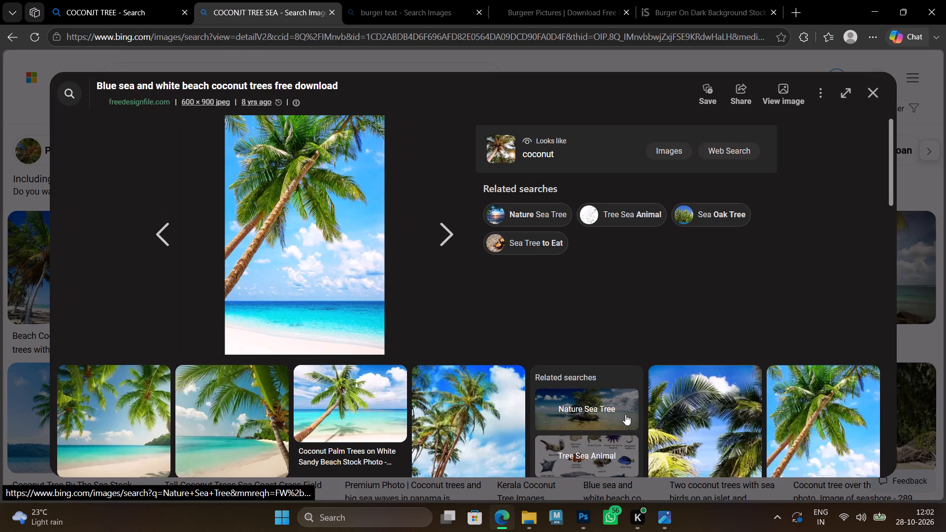
{"action": "scroll", "coordinate": [390, 293], "scroll_direction": "down", "scroll_amount": 2}
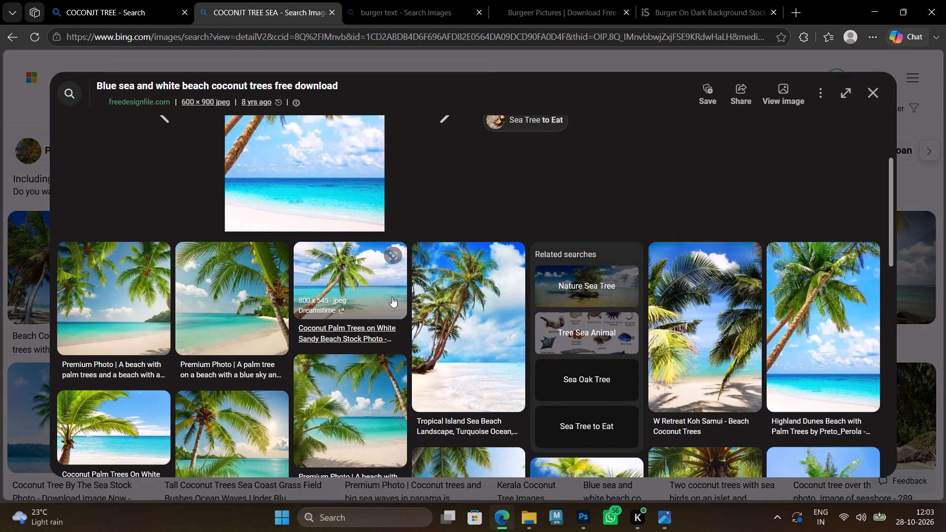
{"action": "scroll", "coordinate": [392, 298], "scroll_direction": "down", "scroll_amount": 4}
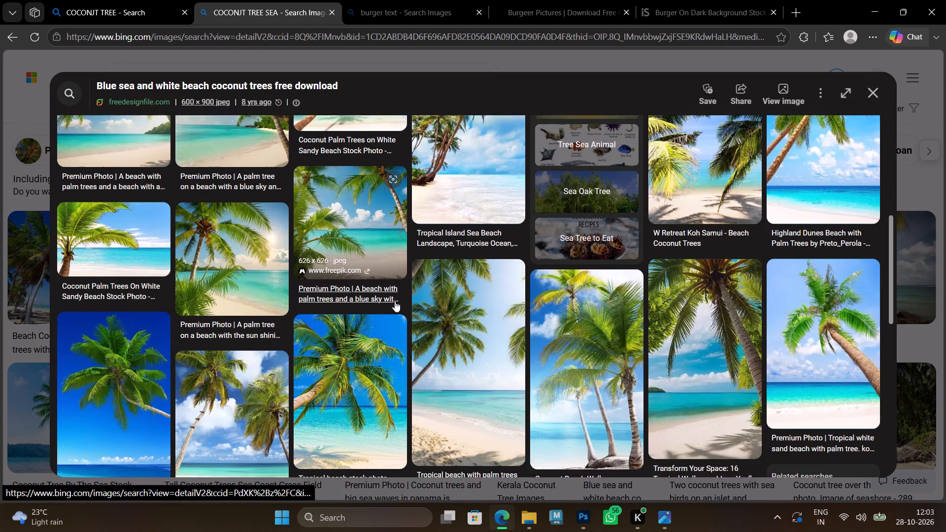
{"action": "scroll", "coordinate": [395, 301], "scroll_direction": "down", "scroll_amount": 6}
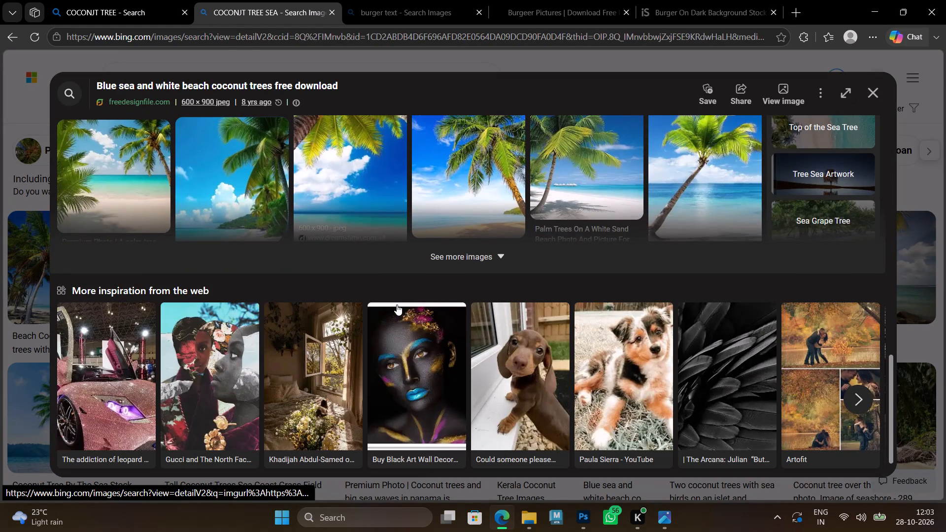
{"action": "left_click", "coordinate": [503, 251]}
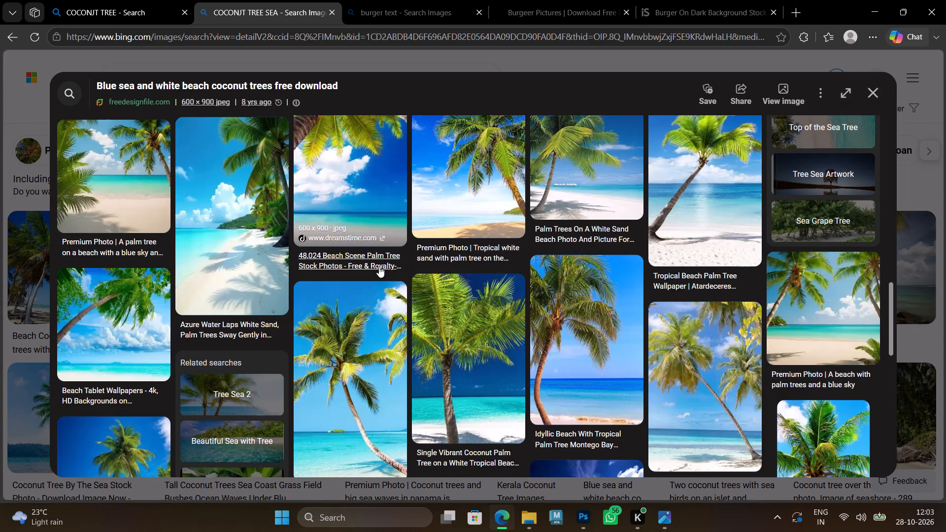
{"action": "scroll", "coordinate": [379, 266], "scroll_direction": "down", "scroll_amount": 3}
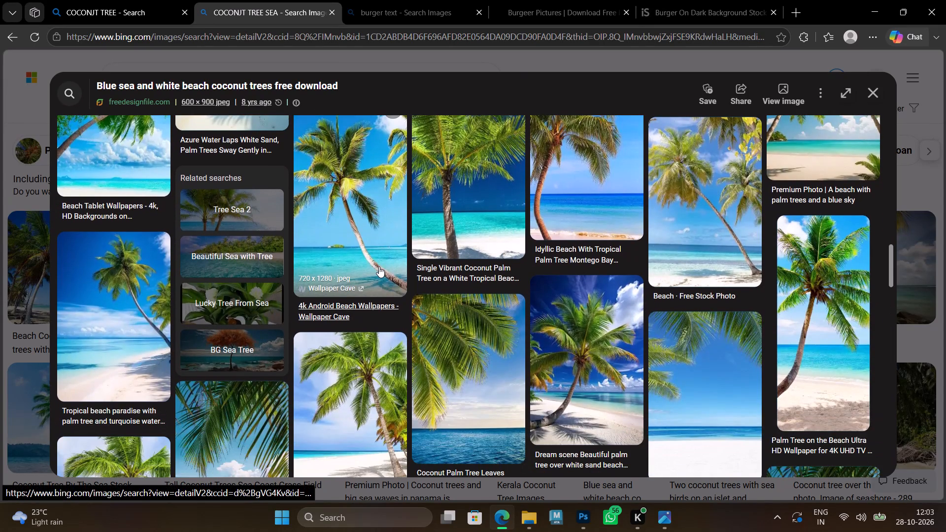
{"action": "scroll", "coordinate": [379, 266], "scroll_direction": "down", "scroll_amount": 2}
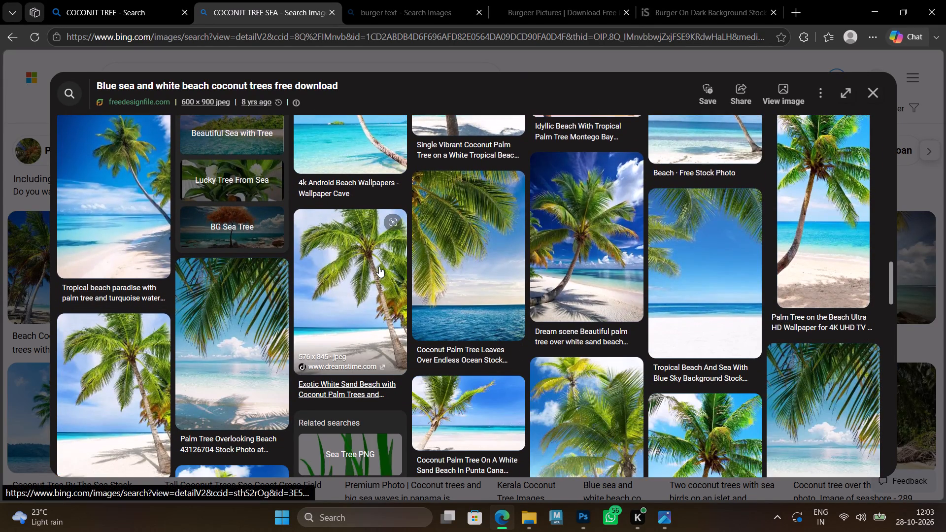
{"action": "scroll", "coordinate": [379, 266], "scroll_direction": "down", "scroll_amount": 7}
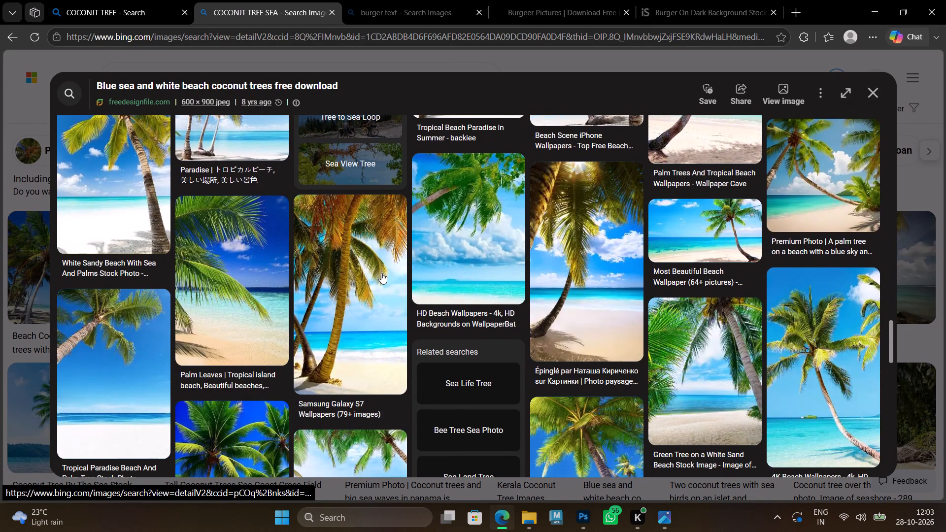
{"action": "scroll", "coordinate": [381, 273], "scroll_direction": "down", "scroll_amount": 3}
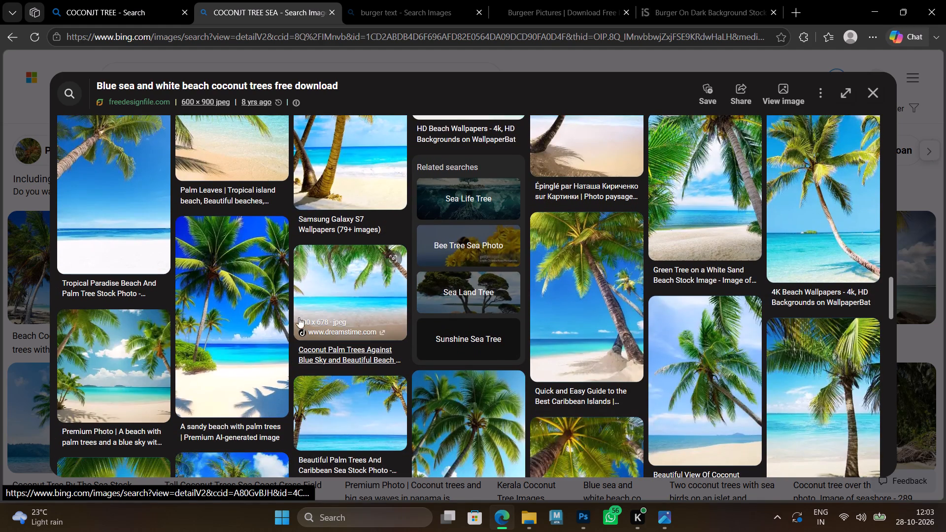
Browse the similar palm beach pictures, open the beach with palm trees and a sun in the background, and copy the image.
{"action": "left_click", "coordinate": [262, 311]}
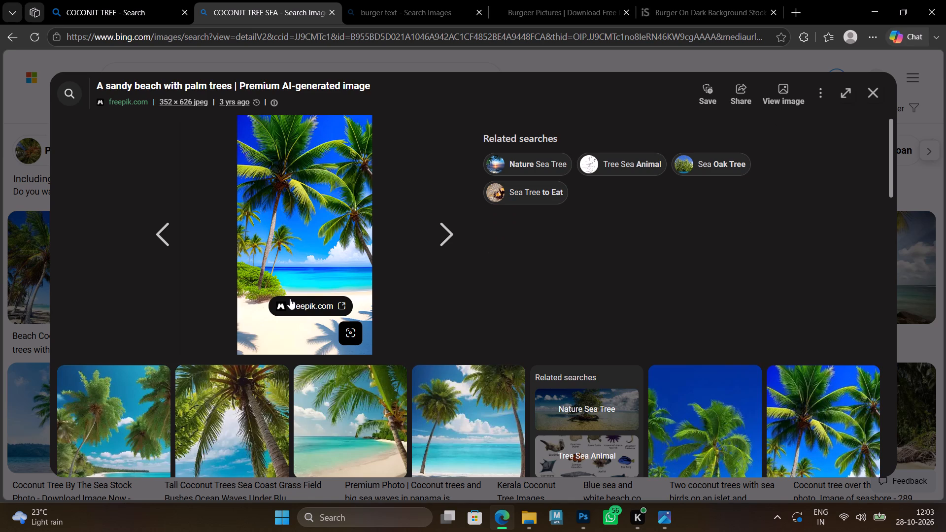
{"action": "scroll", "coordinate": [292, 299], "scroll_direction": "down", "scroll_amount": 2}
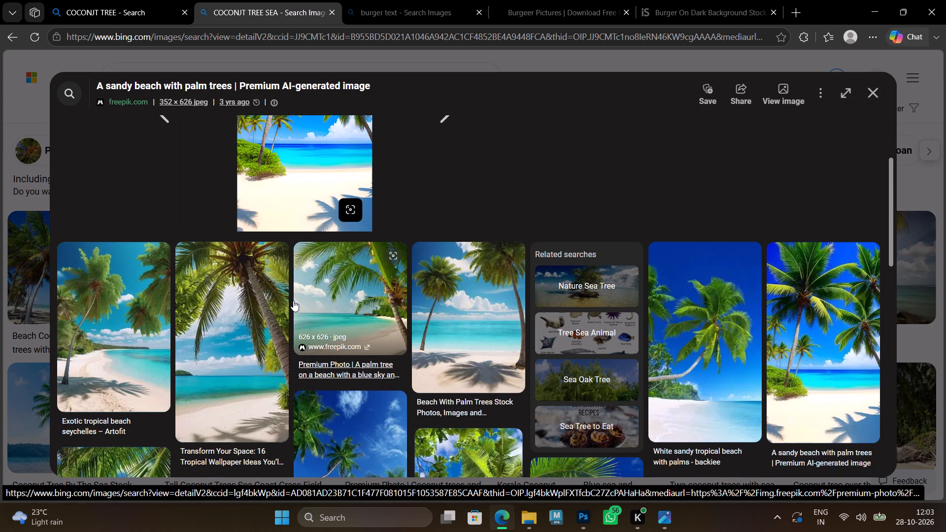
{"action": "scroll", "coordinate": [293, 301], "scroll_direction": "down", "scroll_amount": 3}
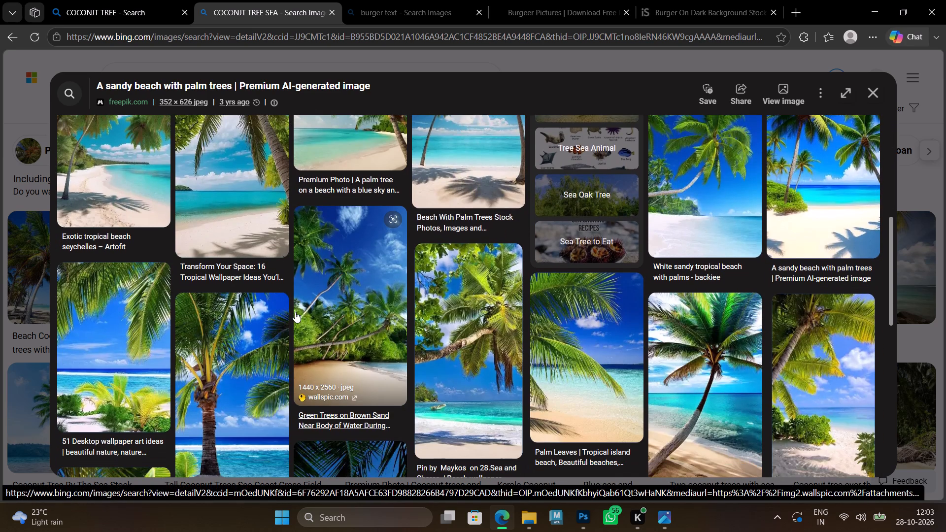
{"action": "scroll", "coordinate": [296, 311], "scroll_direction": "down", "scroll_amount": 2}
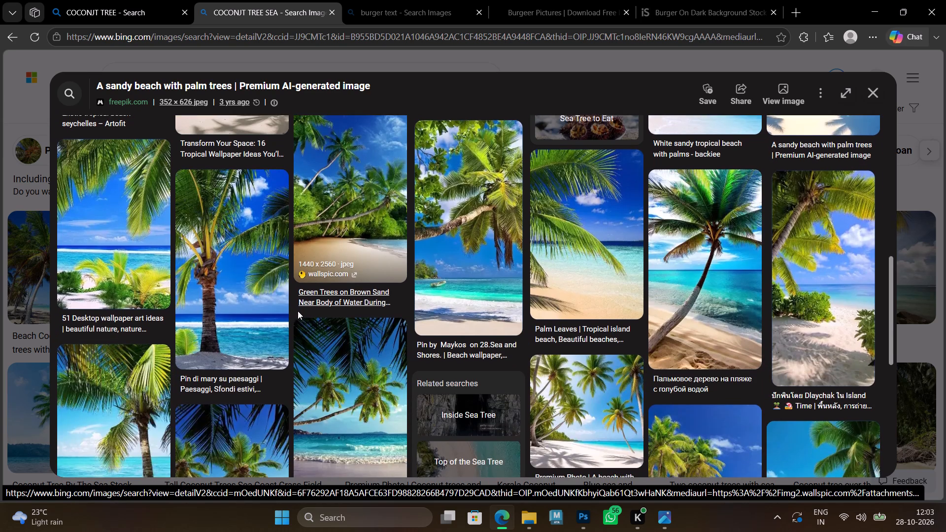
{"action": "scroll", "coordinate": [298, 310], "scroll_direction": "down", "scroll_amount": 2}
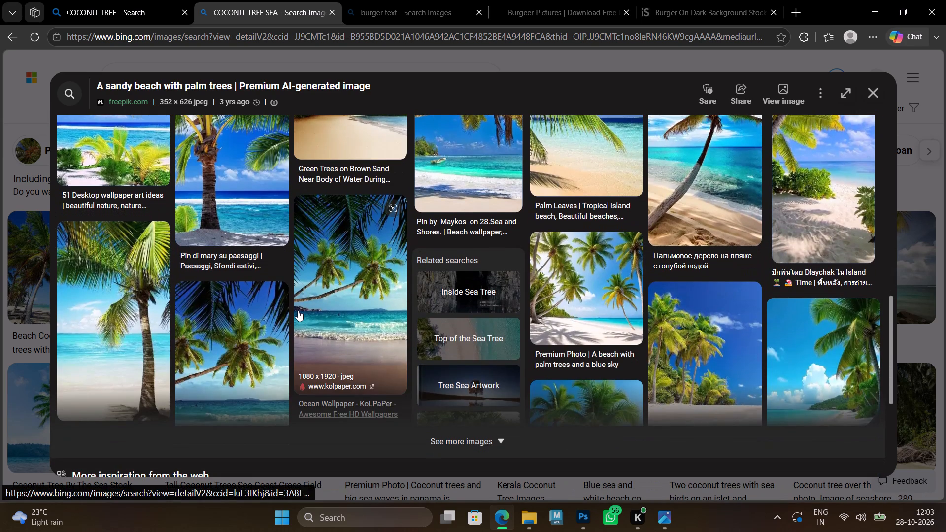
{"action": "left_click", "coordinate": [566, 280]}
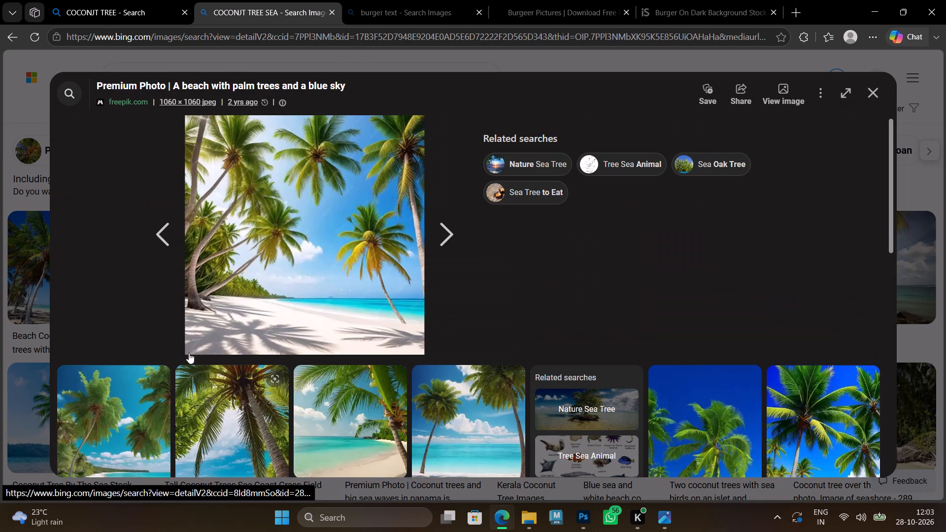
{"action": "scroll", "coordinate": [215, 339], "scroll_direction": "down", "scroll_amount": 1}
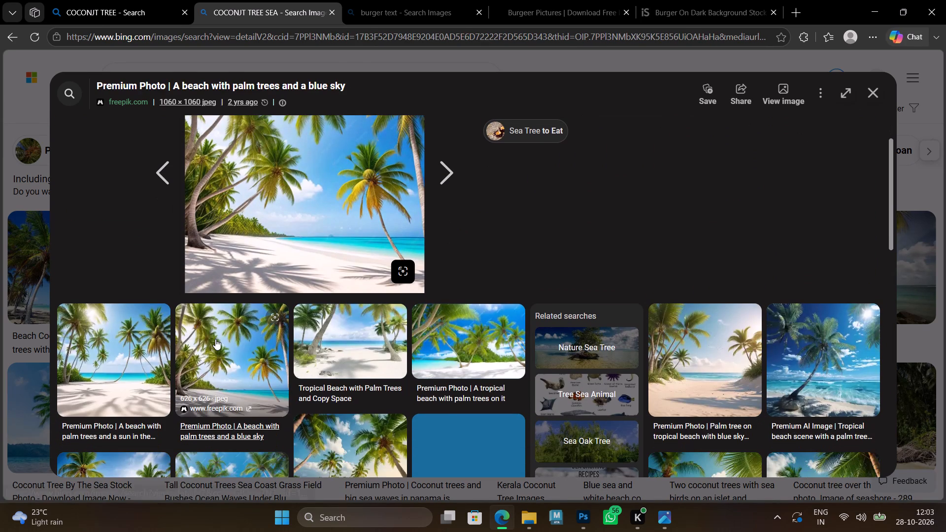
{"action": "left_click", "coordinate": [118, 334]}
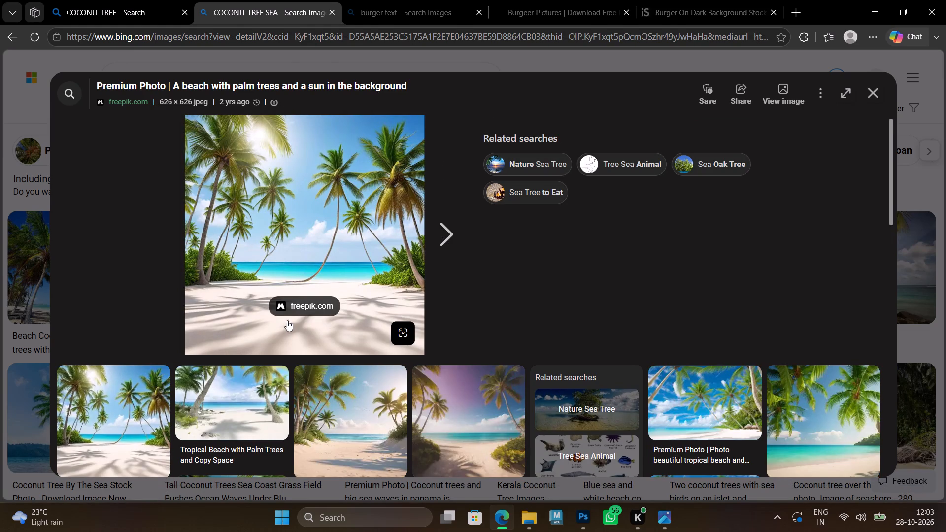
{"action": "right_click", "coordinate": [318, 245]}
{"action": "left_click", "coordinate": [412, 305]}
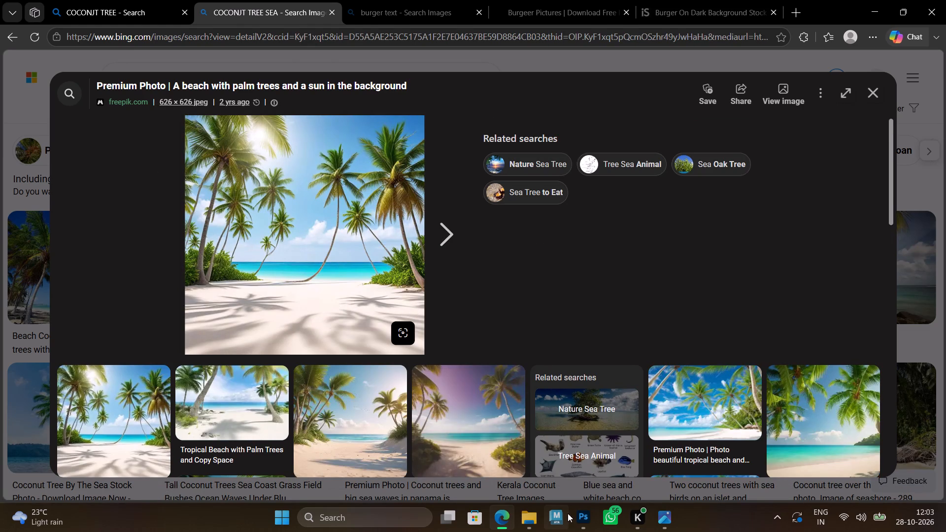
In Photoshop, paste the copied palm beach image, scale it proportionally to about 761%, and position it to cover the square canvas.
{"action": "left_click", "coordinate": [573, 474]}
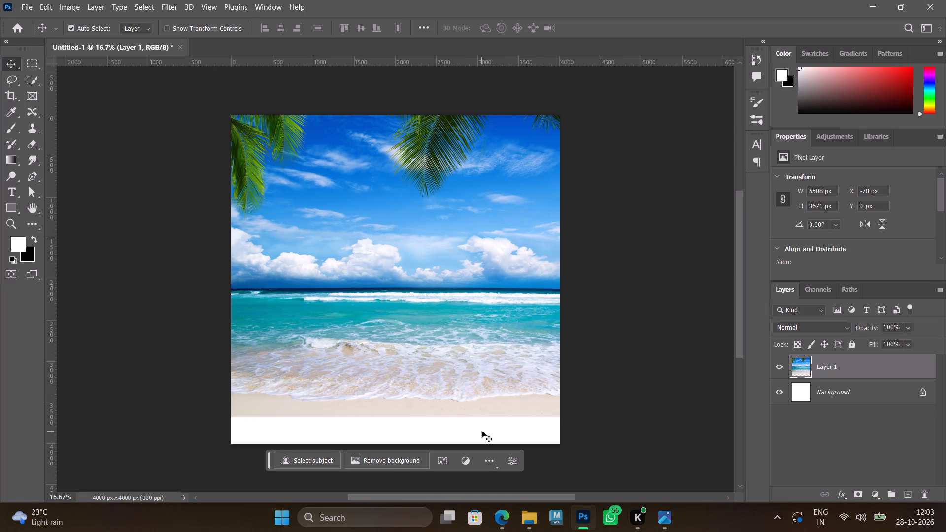
{"action": "key", "text": "ctrl+v"}
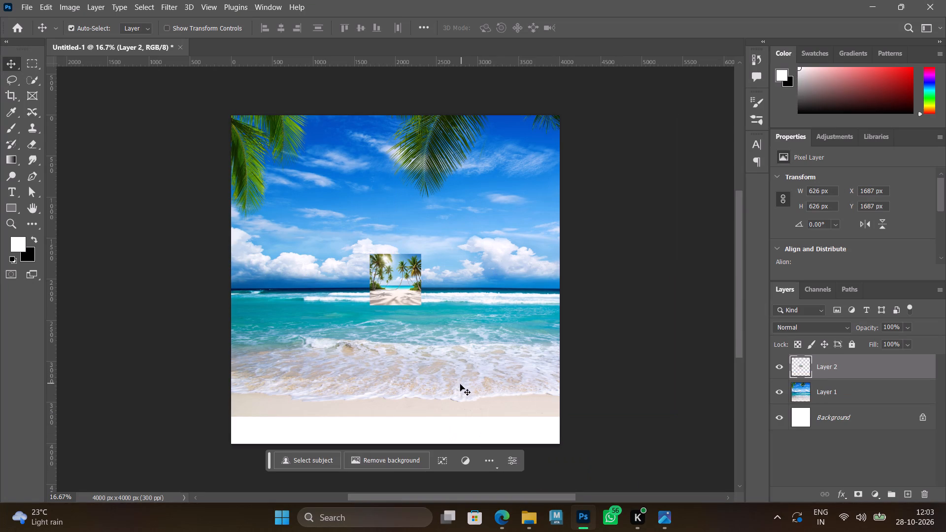
{"action": "key", "text": "ctrl+t"}
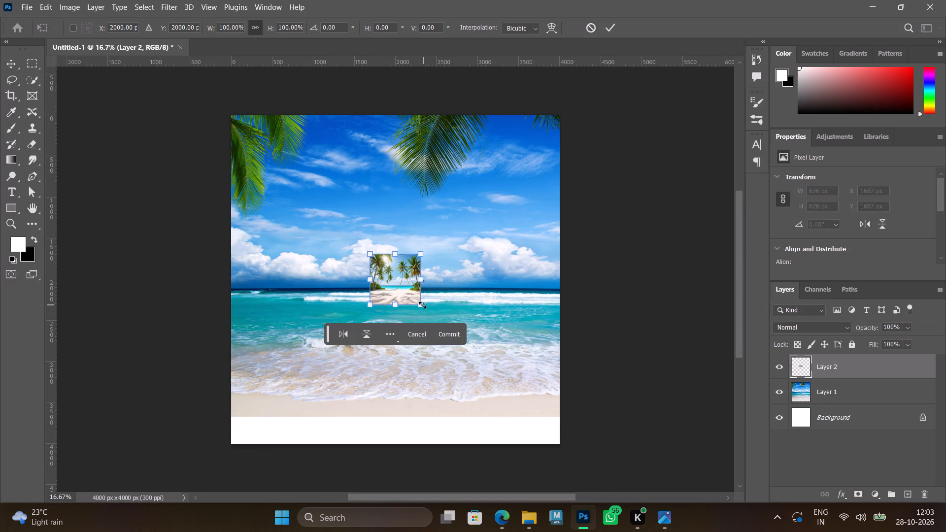
{"action": "left_click_drag", "start_coordinate": [422, 306], "coordinate": [615, 481]}
{"action": "left_click_drag", "start_coordinate": [504, 406], "coordinate": [397, 313]}
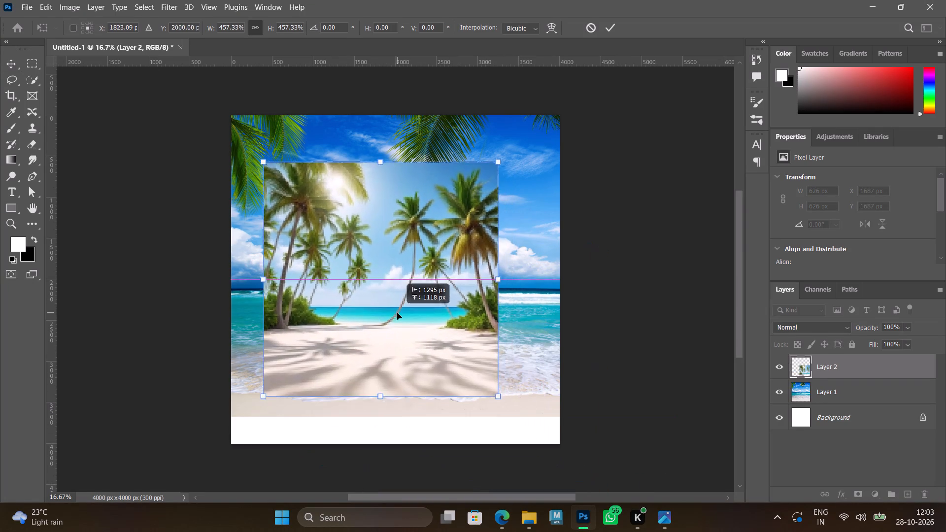
{"action": "left_click_drag", "start_coordinate": [397, 313], "coordinate": [397, 290]}
{"action": "left_click_drag", "start_coordinate": [497, 374], "coordinate": [631, 474]}
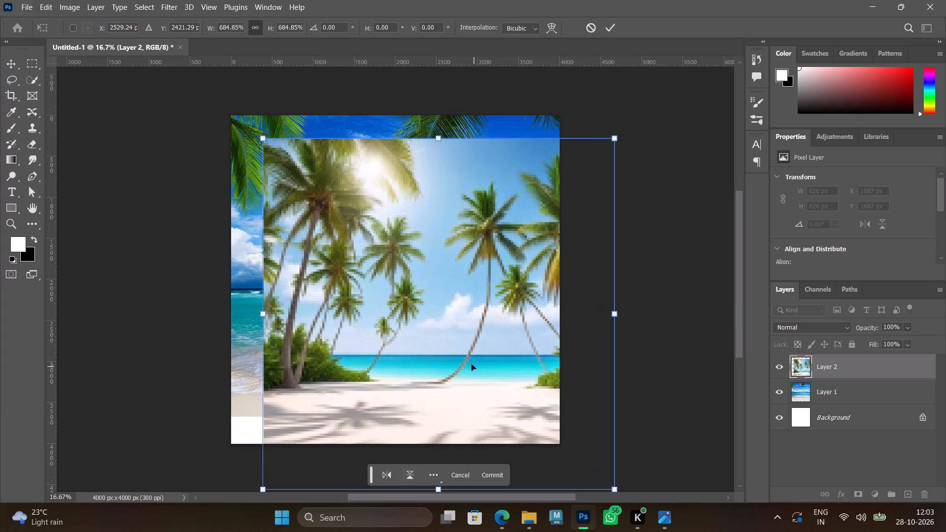
{"action": "left_click_drag", "start_coordinate": [470, 362], "coordinate": [425, 331]}
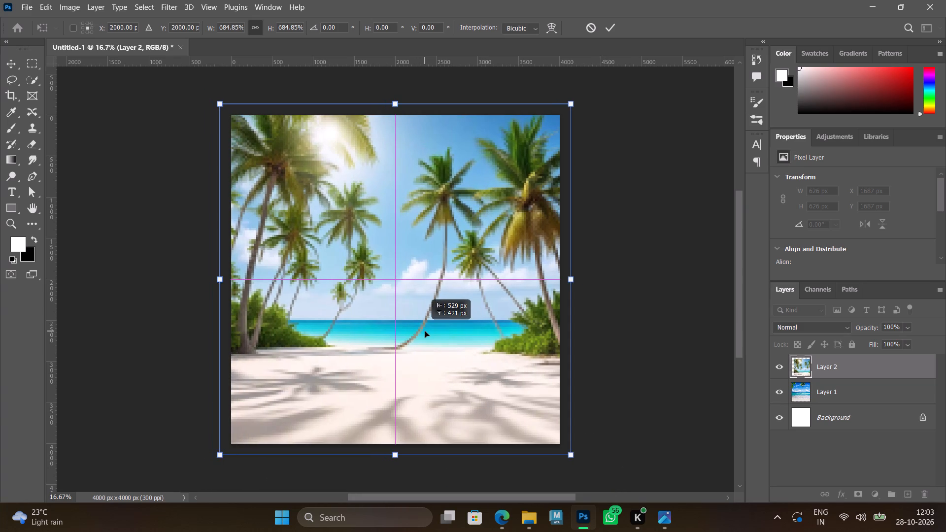
{"action": "left_click_drag", "start_coordinate": [425, 331], "coordinate": [419, 333]}
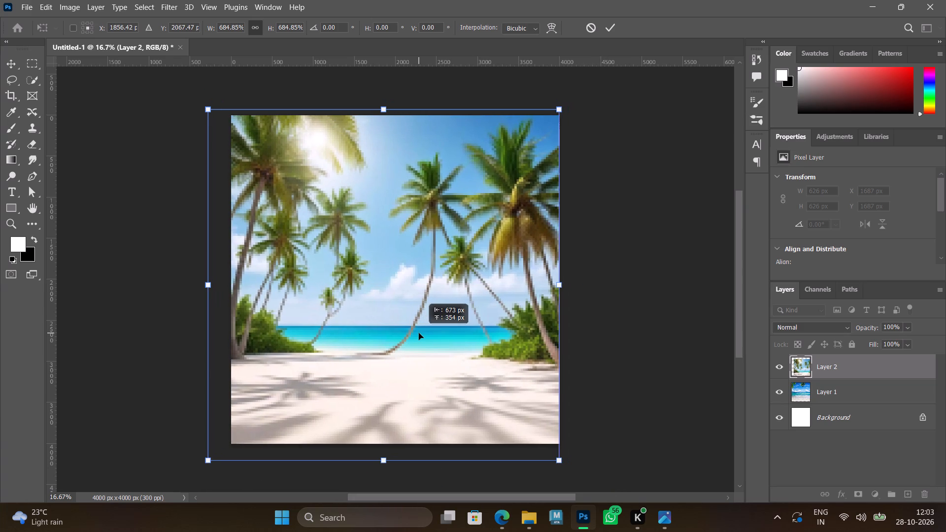
{"action": "left_click_drag", "start_coordinate": [419, 333], "coordinate": [379, 333]}
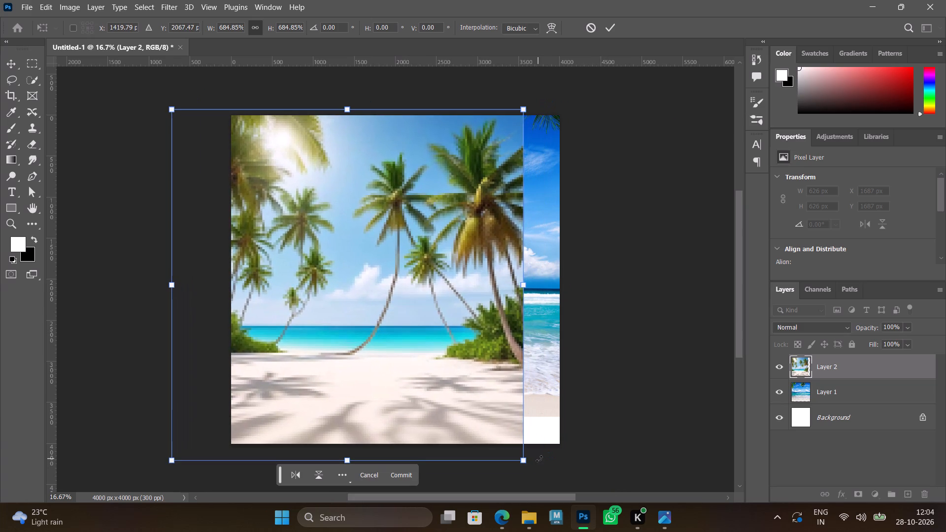
{"action": "left_click_drag", "start_coordinate": [527, 461], "coordinate": [583, 483]}
{"action": "left_click_drag", "start_coordinate": [439, 386], "coordinate": [434, 383]}
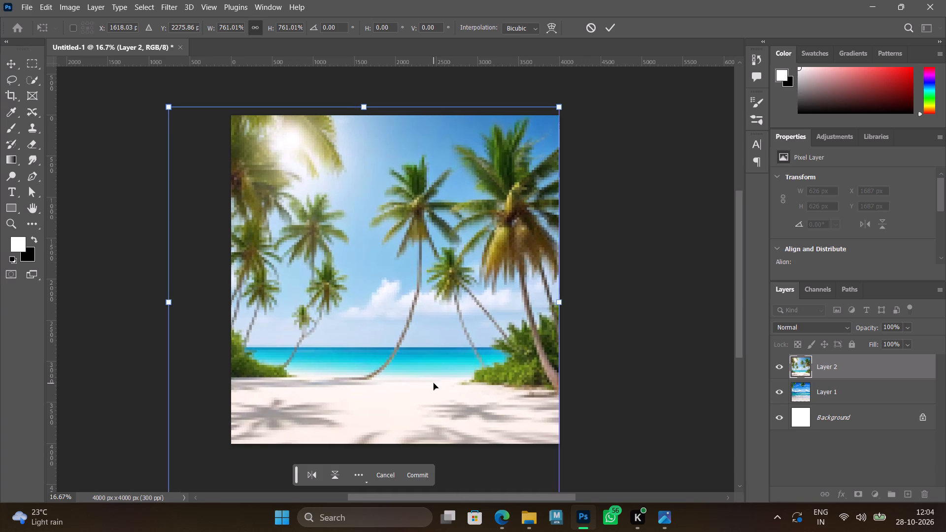
{"action": "key", "text": "Return"}
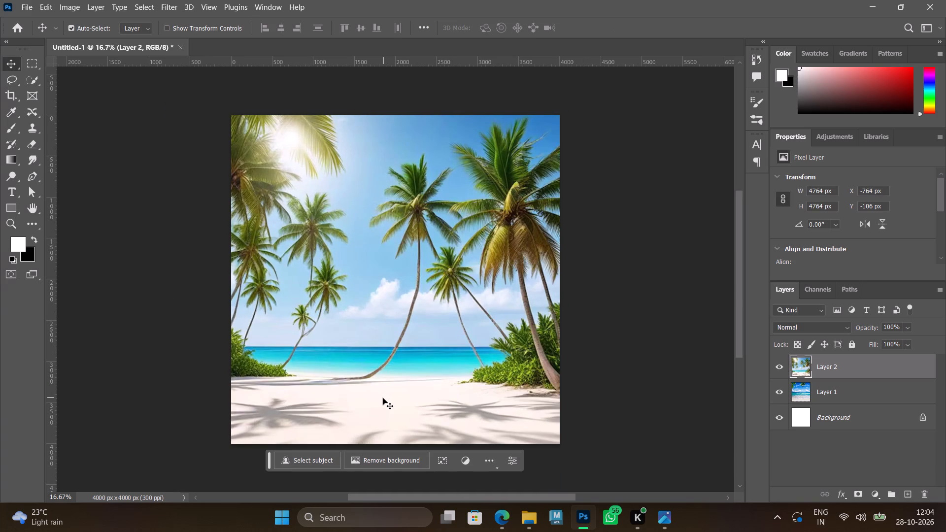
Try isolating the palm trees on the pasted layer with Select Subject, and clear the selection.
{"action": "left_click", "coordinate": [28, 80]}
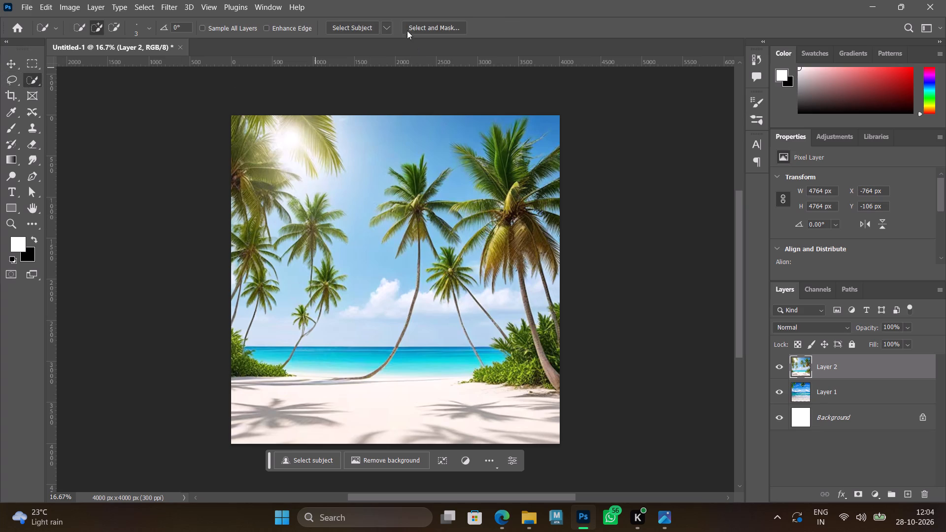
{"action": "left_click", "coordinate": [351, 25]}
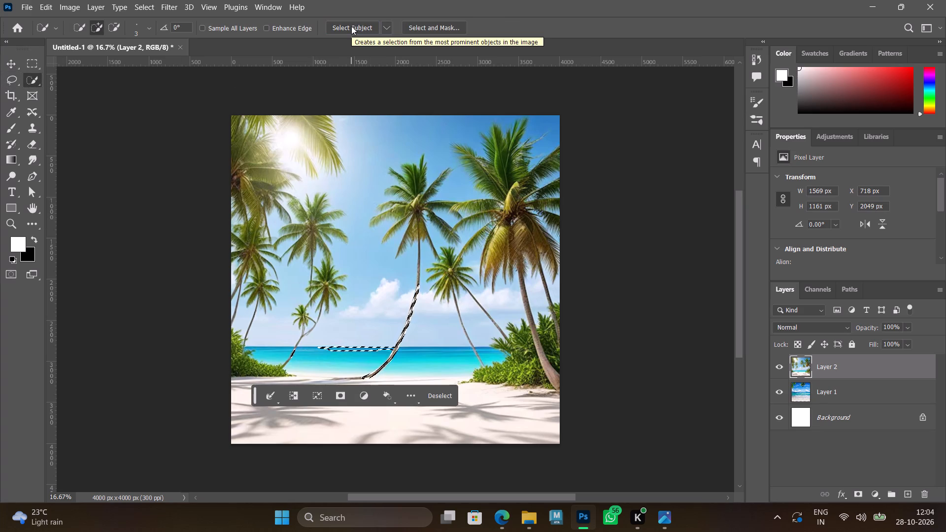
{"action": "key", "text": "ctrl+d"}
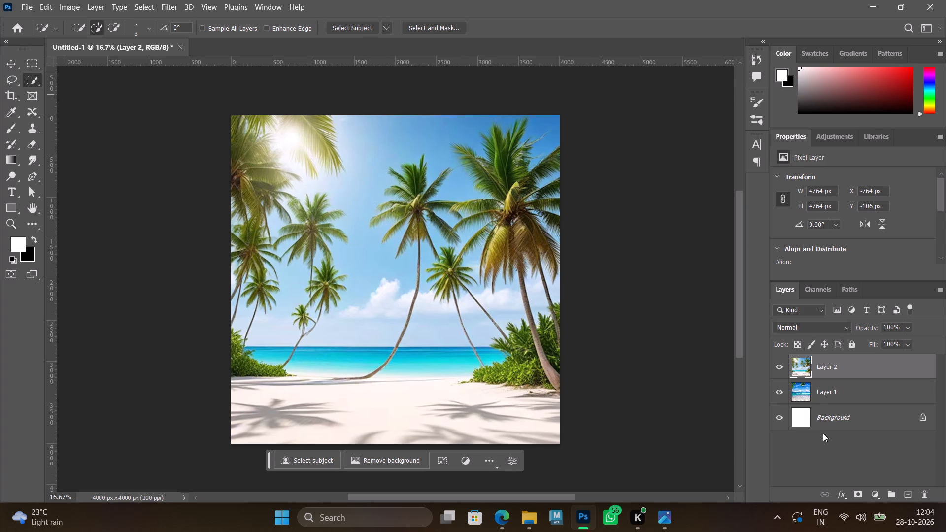
Hide and reshow the palm beach layer to compare it with the sea image beneath.
{"action": "left_click", "coordinate": [779, 365]}
{"action": "left_click", "coordinate": [779, 365]}
In the Edge browser, open the beautiful tropical beach and sea with coconut picture and look through its similar images.
{"action": "left_click", "coordinate": [505, 455]}
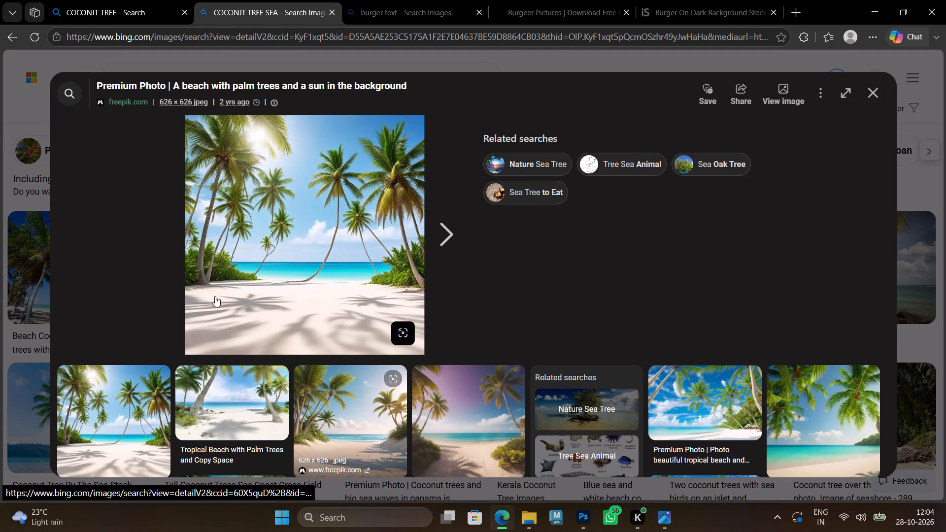
{"action": "scroll", "coordinate": [238, 272], "scroll_direction": "down", "scroll_amount": 2}
{"action": "left_click", "coordinate": [713, 281]}
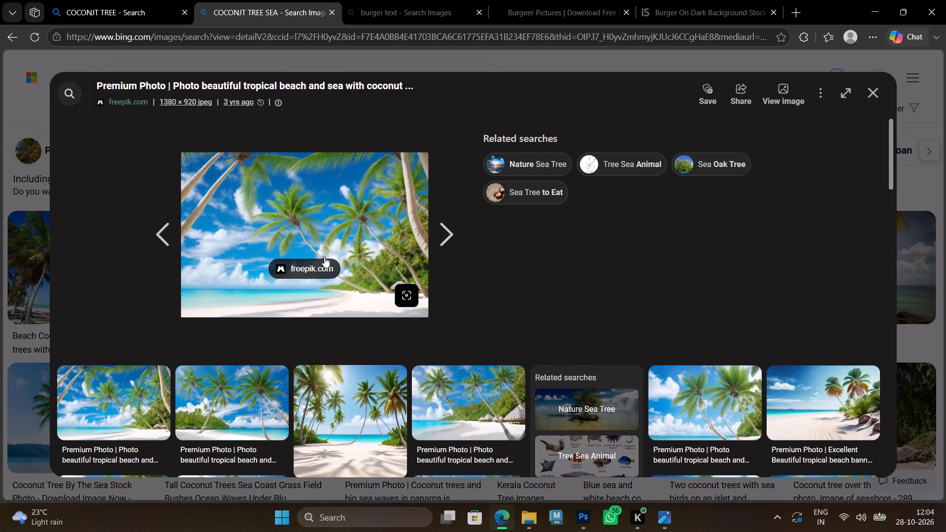
{"action": "scroll", "coordinate": [324, 257], "scroll_direction": "down", "scroll_amount": 4}
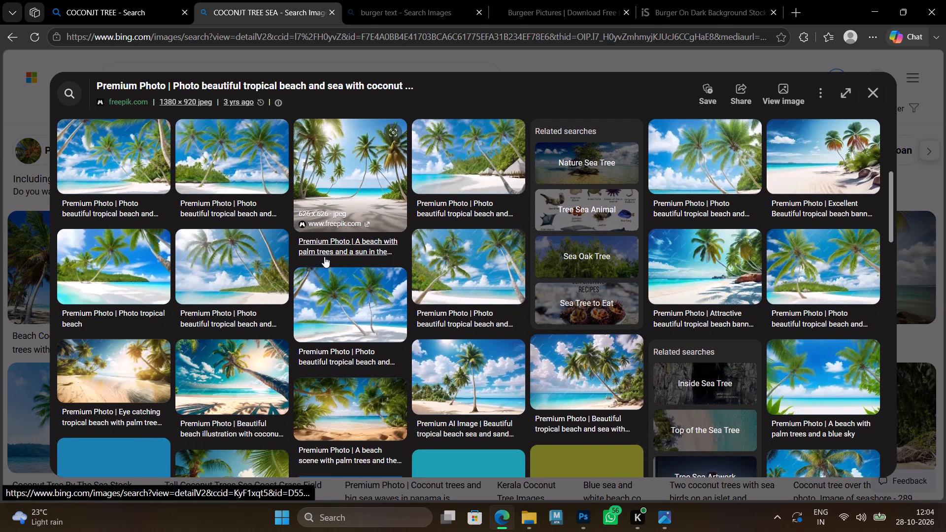
{"action": "scroll", "coordinate": [324, 257], "scroll_direction": "down", "scroll_amount": 2}
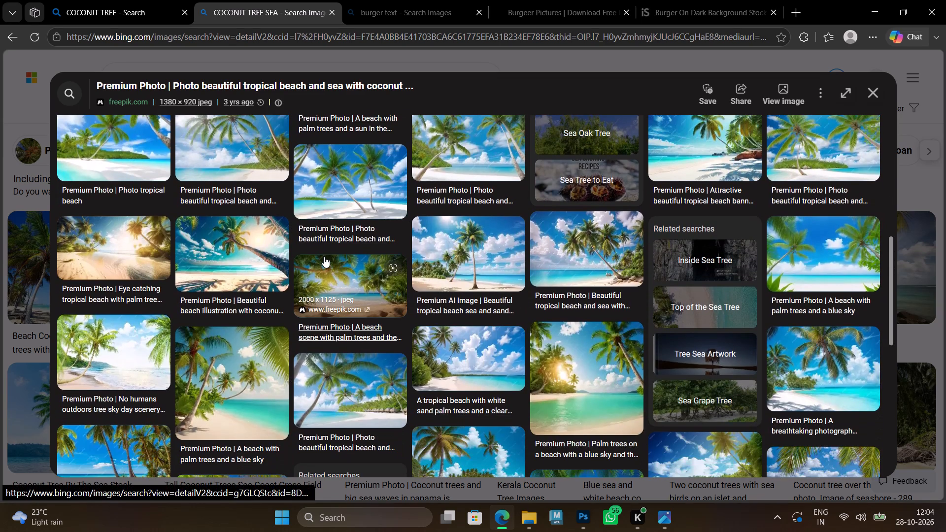
Open the beautiful beach illustration with coconut tree and blue sea, and examine its similar images for a suitable background.
{"action": "left_click", "coordinate": [237, 235]}
{"action": "scroll", "coordinate": [327, 248], "scroll_direction": "down", "scroll_amount": 2}
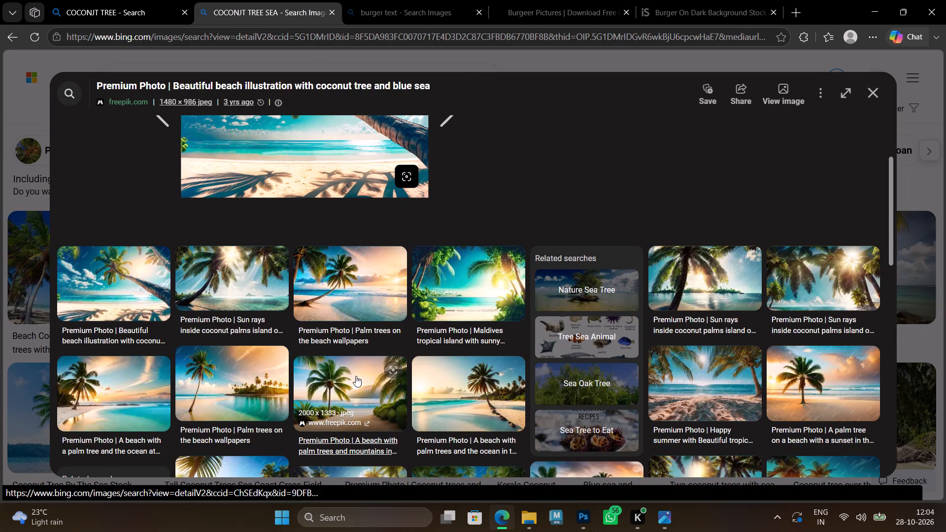
{"action": "scroll", "coordinate": [356, 374], "scroll_direction": "down", "scroll_amount": 2}
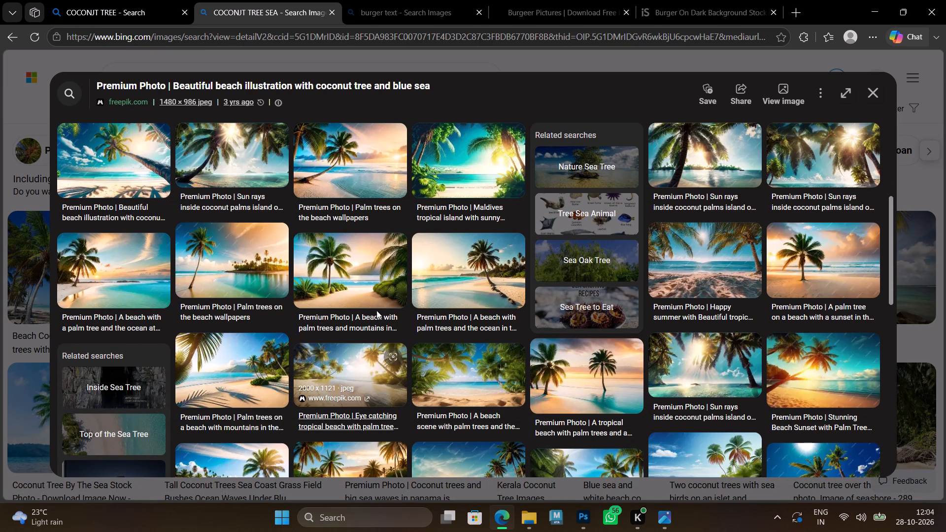
{"action": "scroll", "coordinate": [370, 288], "scroll_direction": "down", "scroll_amount": 3}
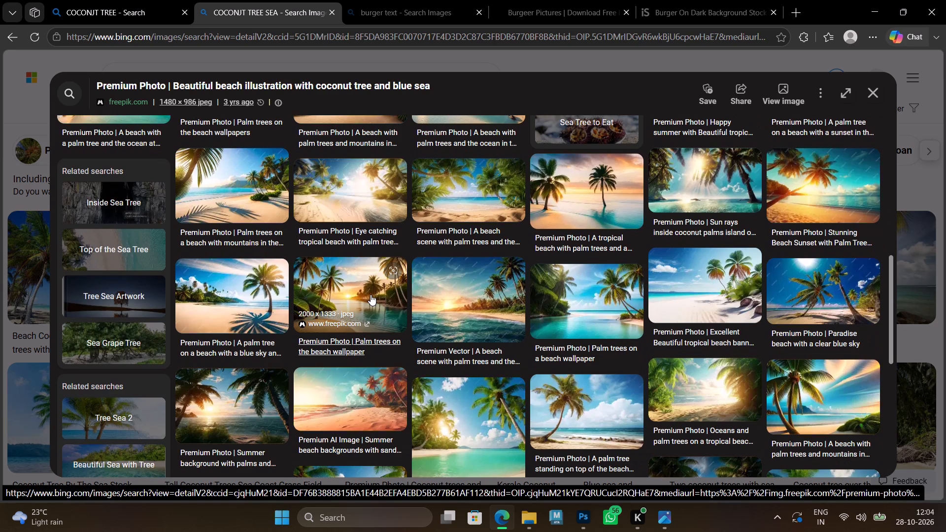
{"action": "scroll", "coordinate": [371, 295], "scroll_direction": "up", "scroll_amount": 1}
{"action": "scroll", "coordinate": [371, 295], "scroll_direction": "down", "scroll_amount": 2}
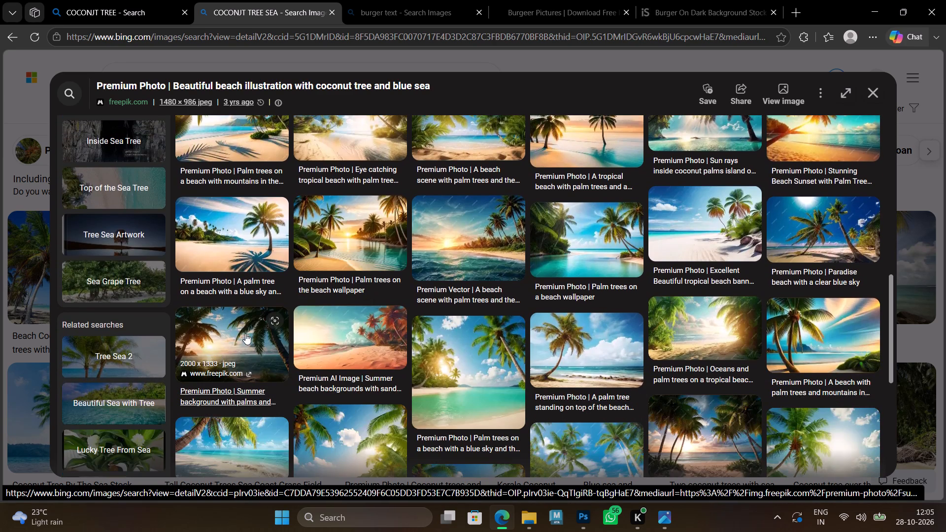
Open the summer background with palms and sun picture, browse its similar images, and open the Tropical Paradise Beach picture.
{"action": "left_click", "coordinate": [245, 333]}
{"action": "scroll", "coordinate": [428, 308], "scroll_direction": "down", "scroll_amount": 4}
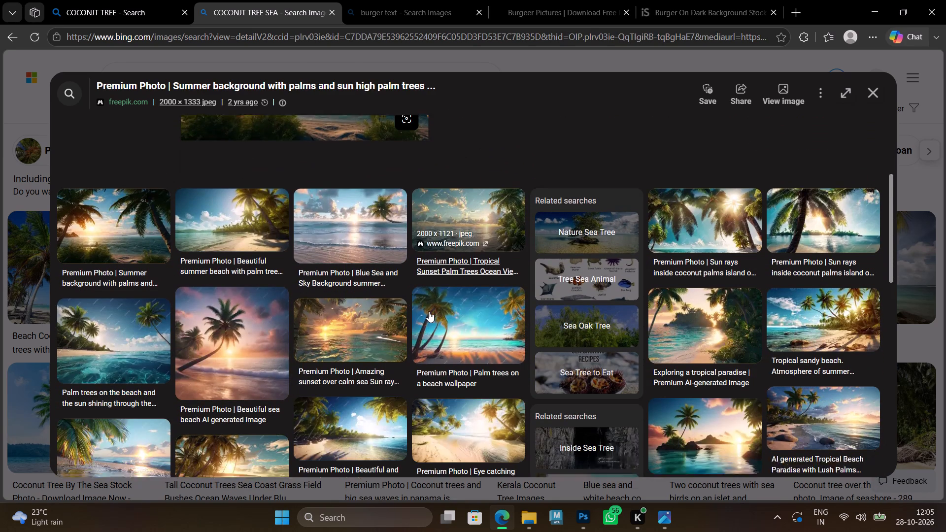
{"action": "scroll", "coordinate": [429, 311], "scroll_direction": "down", "scroll_amount": 3}
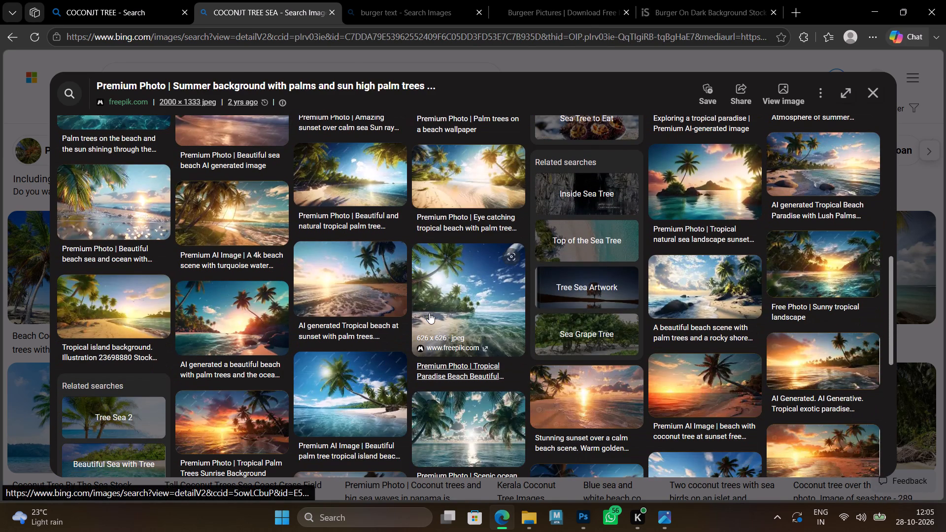
{"action": "left_click", "coordinate": [477, 285]}
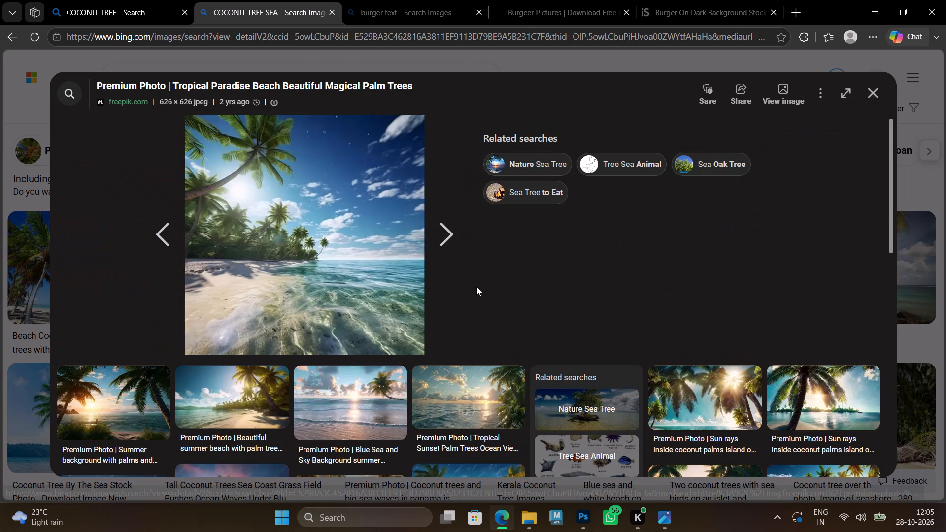
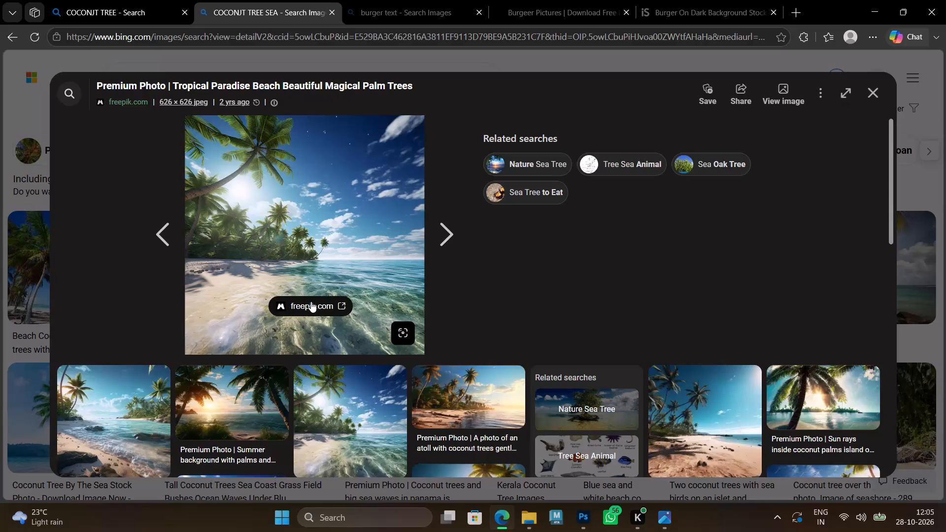
Load more similar images for the Tropical Paradise Beach picture and examine them for a suitable palm and sea background.
{"action": "scroll", "coordinate": [313, 297], "scroll_direction": "down", "scroll_amount": 3}
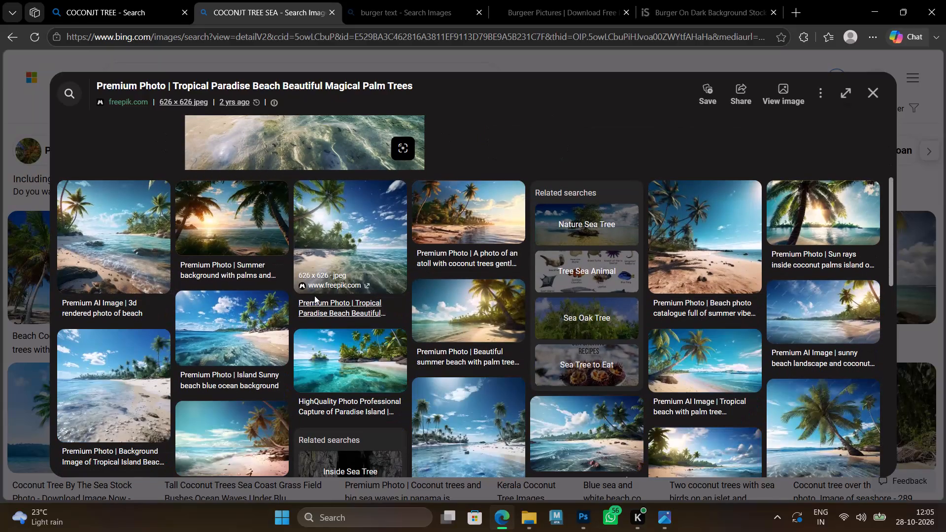
{"action": "scroll", "coordinate": [315, 295], "scroll_direction": "down", "scroll_amount": 2}
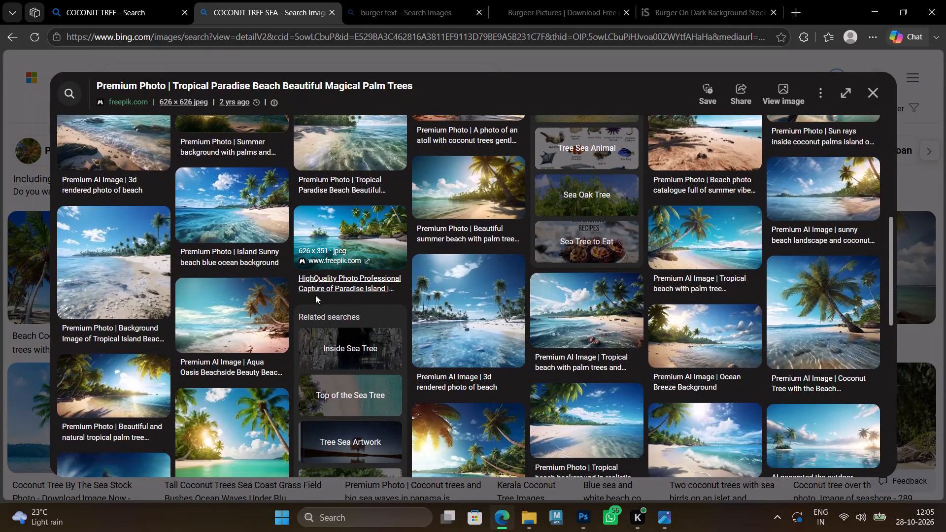
{"action": "scroll", "coordinate": [316, 293], "scroll_direction": "down", "scroll_amount": 1}
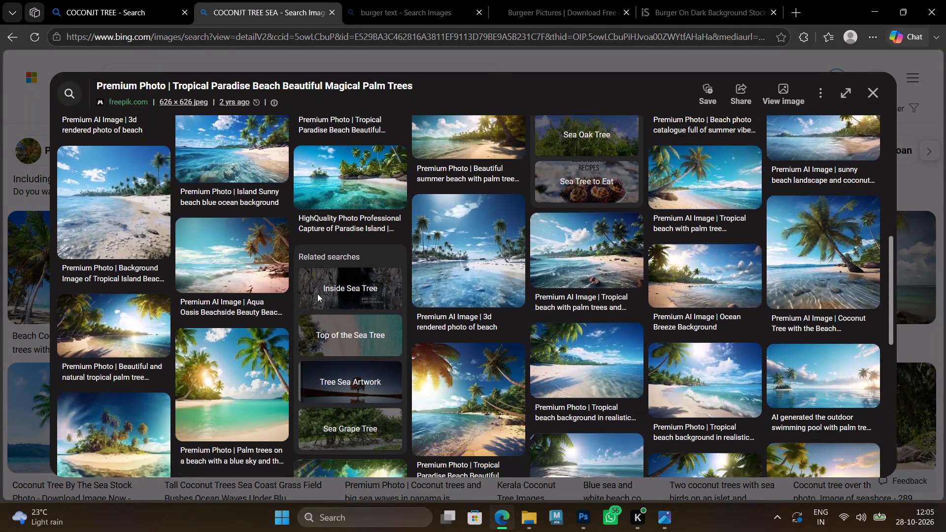
{"action": "scroll", "coordinate": [317, 294], "scroll_direction": "down", "scroll_amount": 1}
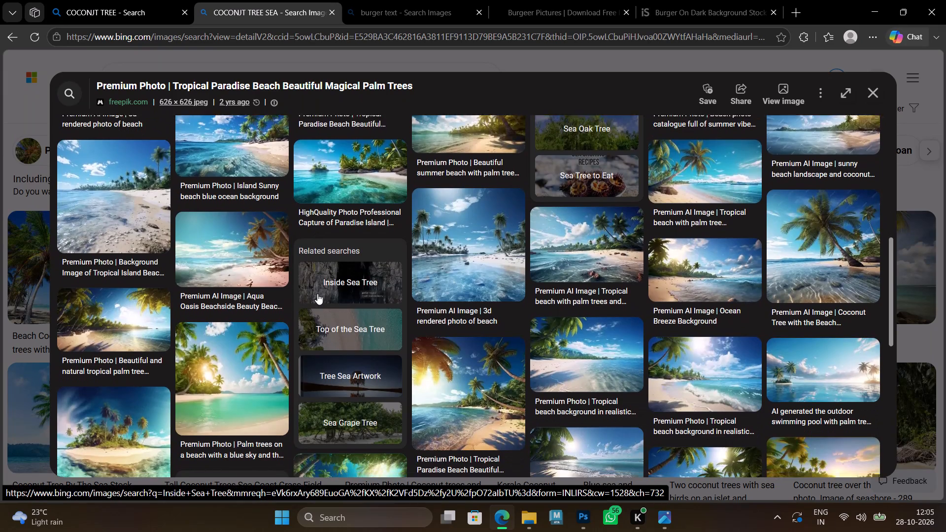
{"action": "scroll", "coordinate": [318, 294], "scroll_direction": "down", "scroll_amount": 2}
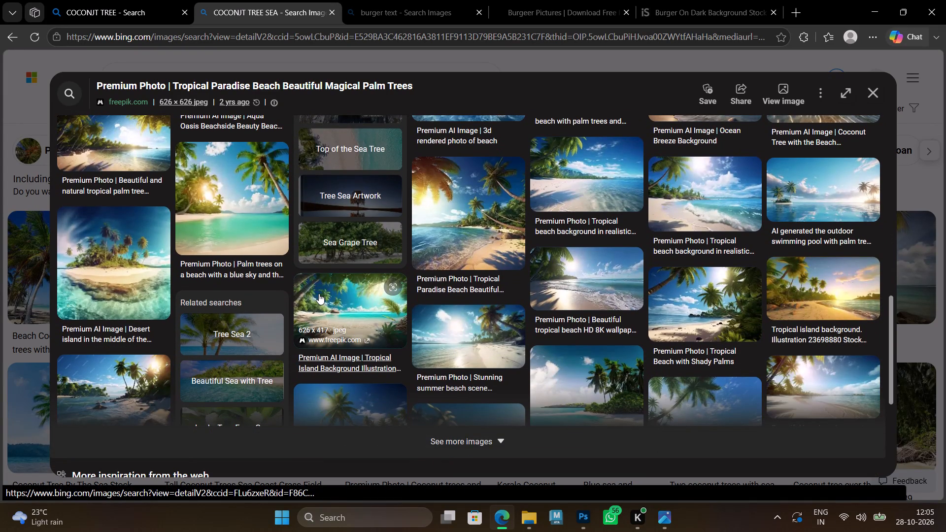
{"action": "left_click", "coordinate": [503, 446]}
{"action": "scroll", "coordinate": [457, 333], "scroll_direction": "down", "scroll_amount": 3}
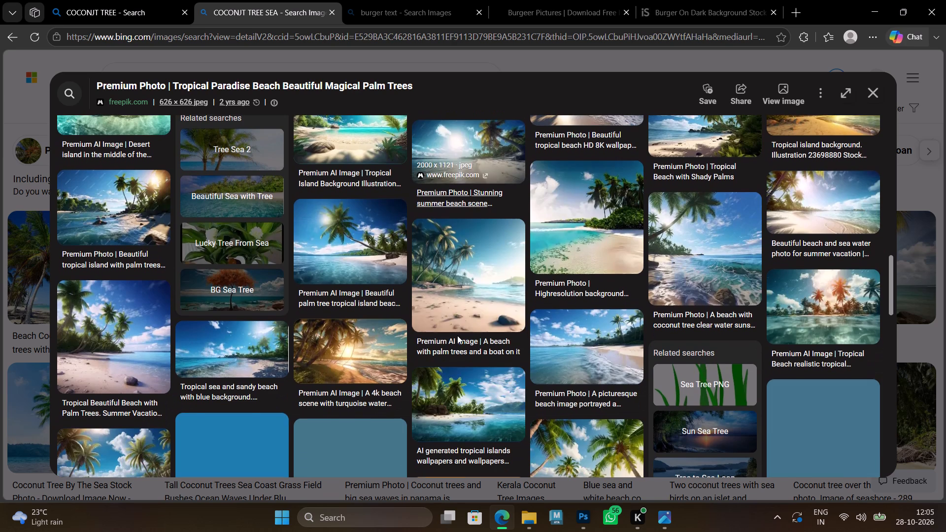
{"action": "scroll", "coordinate": [457, 335], "scroll_direction": "down", "scroll_amount": 4}
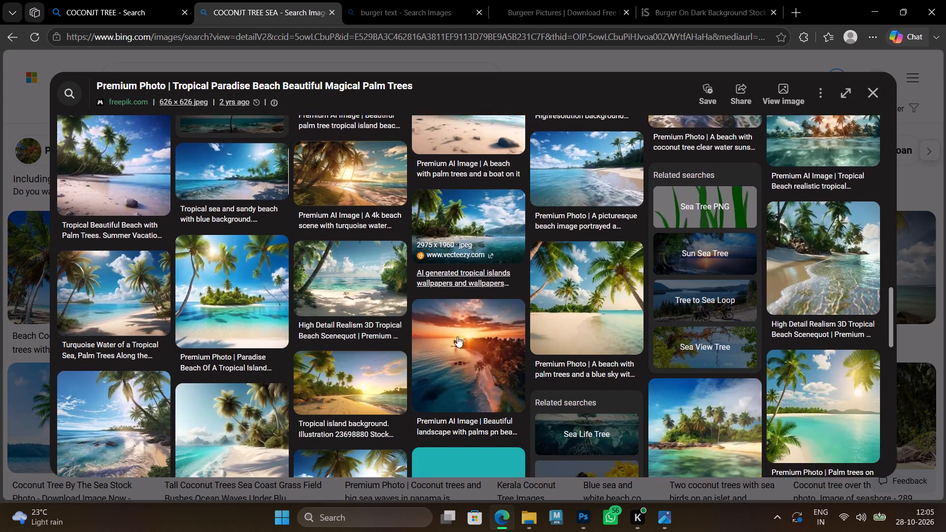
{"action": "scroll", "coordinate": [457, 336], "scroll_direction": "down", "scroll_amount": 1}
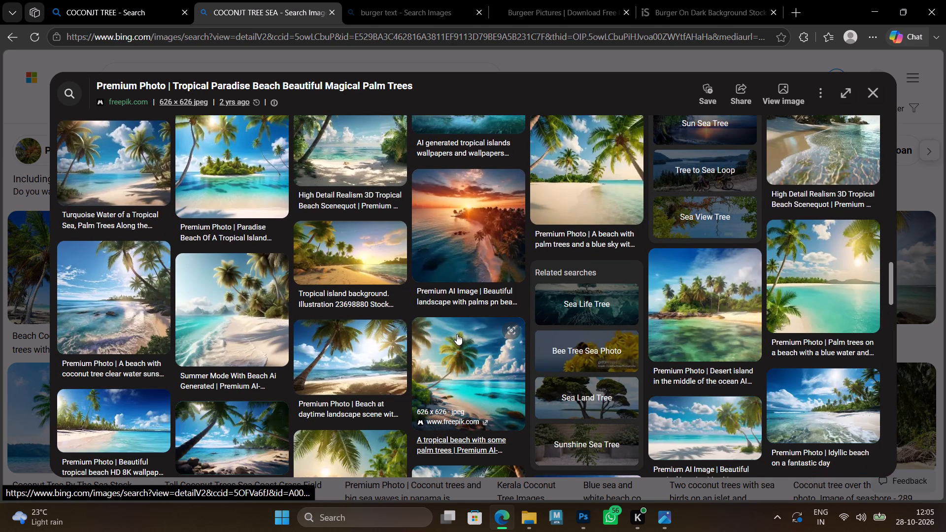
{"action": "scroll", "coordinate": [453, 324], "scroll_direction": "down", "scroll_amount": 3}
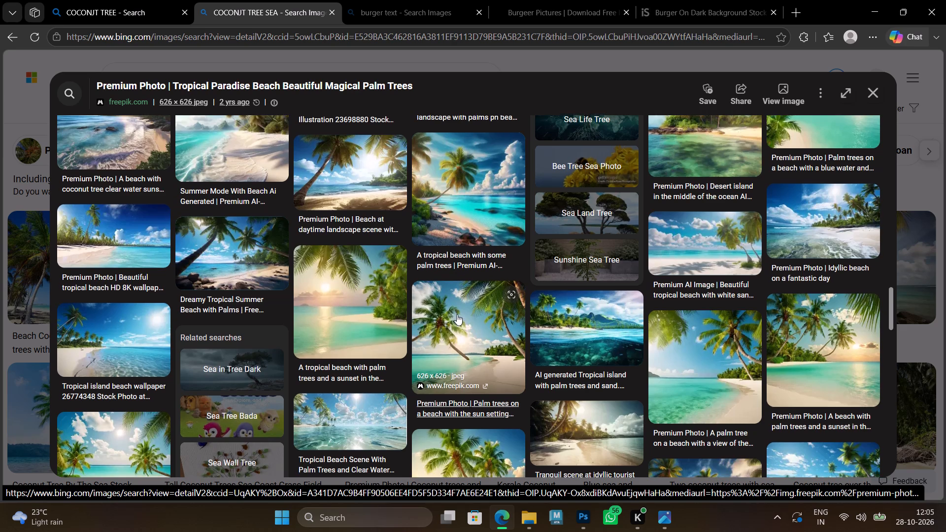
{"action": "scroll", "coordinate": [457, 314], "scroll_direction": "down", "scroll_amount": 3}
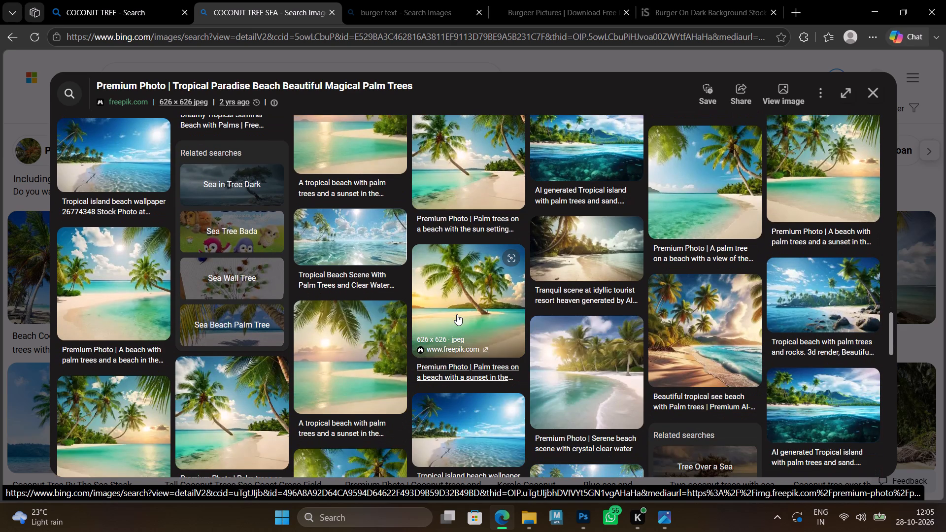
{"action": "scroll", "coordinate": [457, 314], "scroll_direction": "down", "scroll_amount": 2}
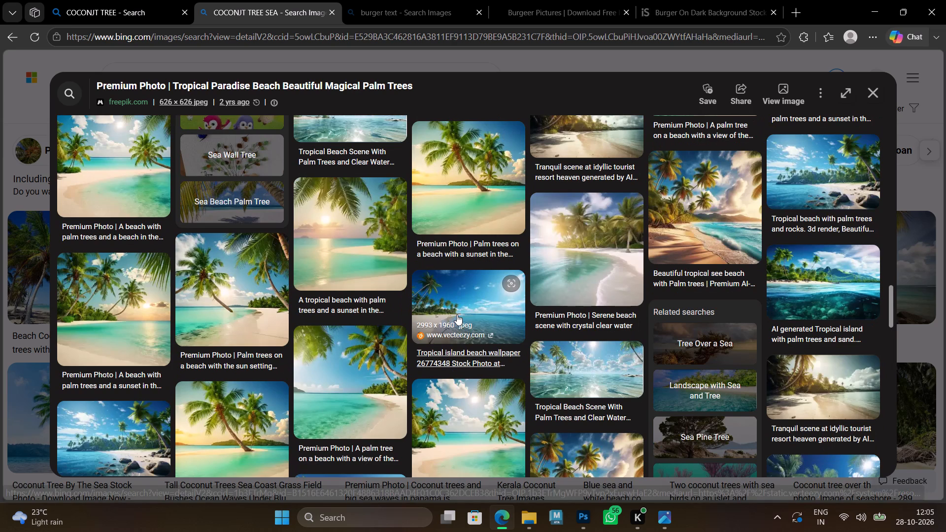
{"action": "scroll", "coordinate": [457, 314], "scroll_direction": "up", "scroll_amount": 9}
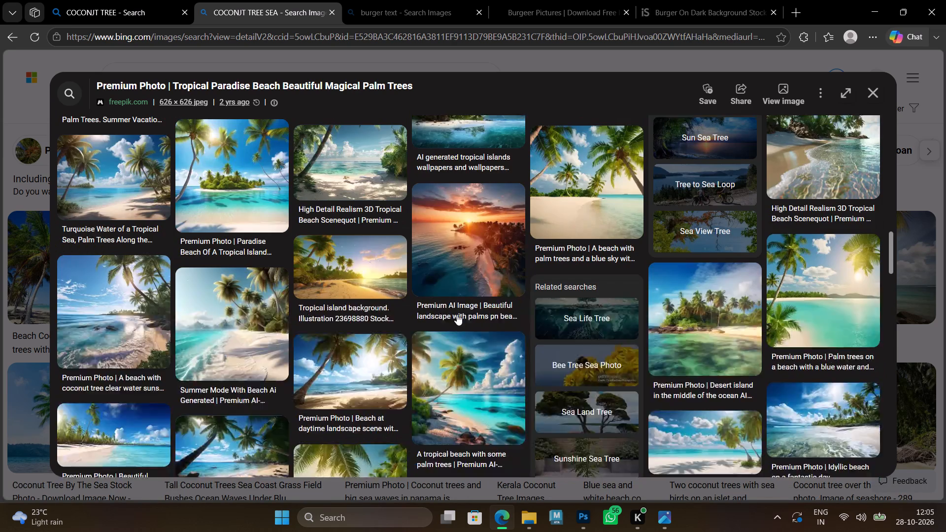
{"action": "scroll", "coordinate": [457, 314], "scroll_direction": "up", "scroll_amount": 13}
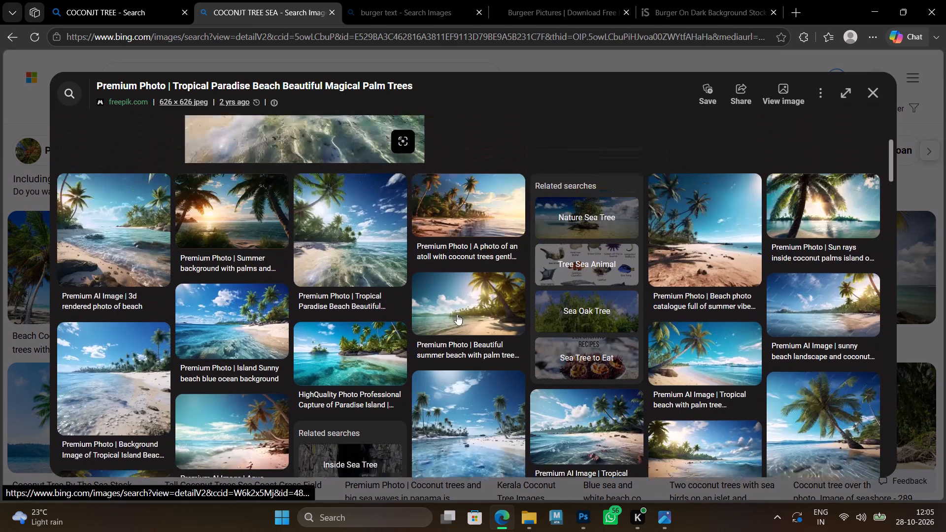
{"action": "scroll", "coordinate": [457, 314], "scroll_direction": "up", "scroll_amount": 4}
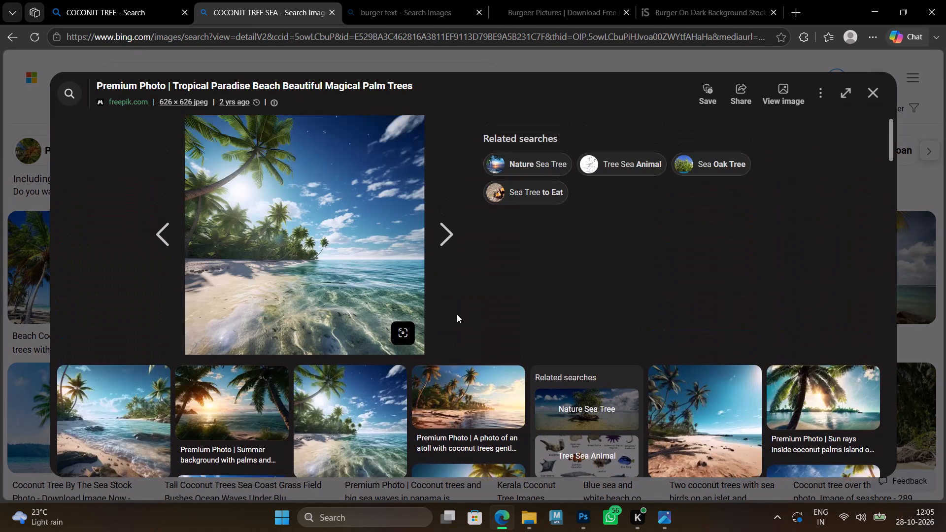
Switch to Photoshop to check the current palm beach composite, and return to the Tropical Paradise Beach picture in Edge.
{"action": "right_click", "coordinate": [257, 246]}
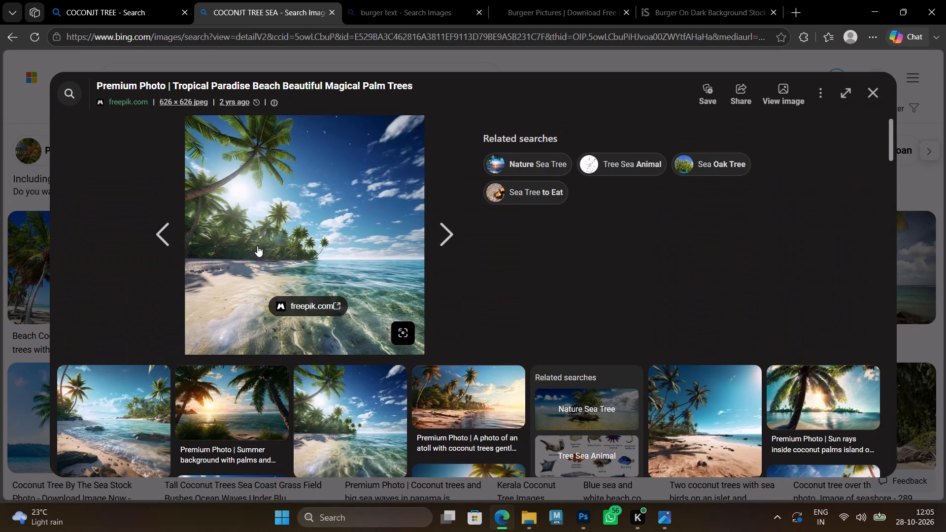
{"action": "left_click", "coordinate": [327, 296]}
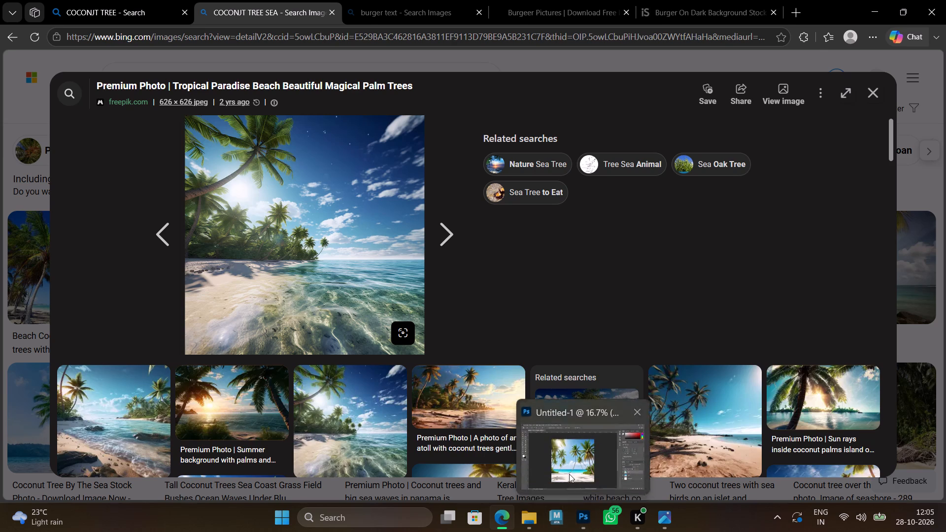
{"action": "left_click", "coordinate": [570, 473]}
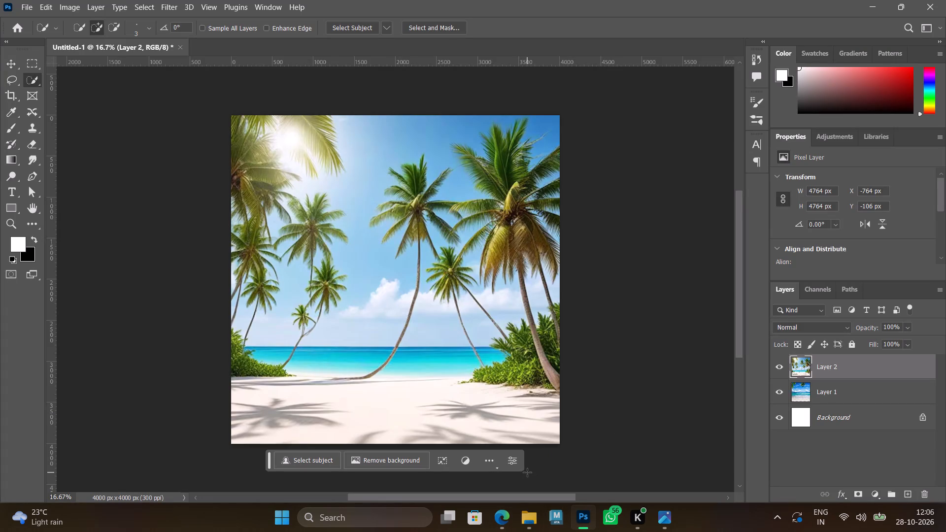
{"action": "left_click", "coordinate": [497, 517]}
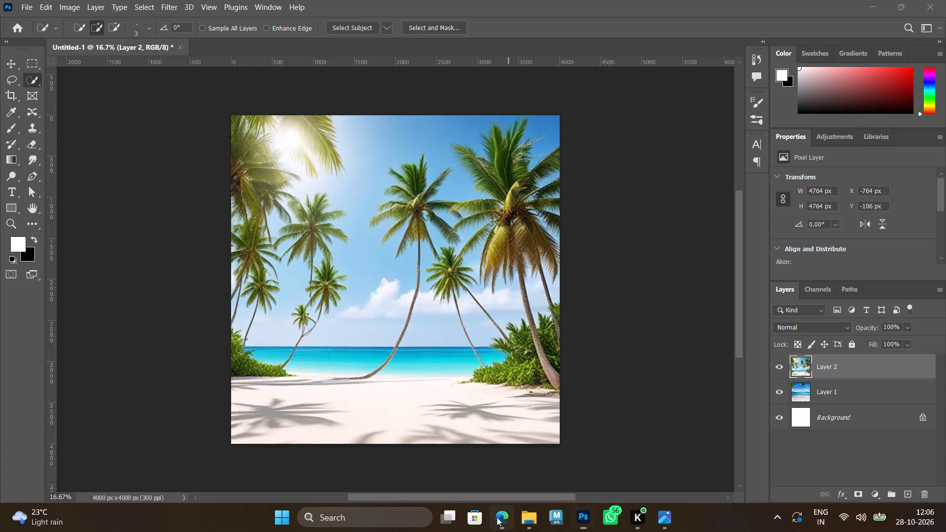
{"action": "left_click", "coordinate": [504, 472]}
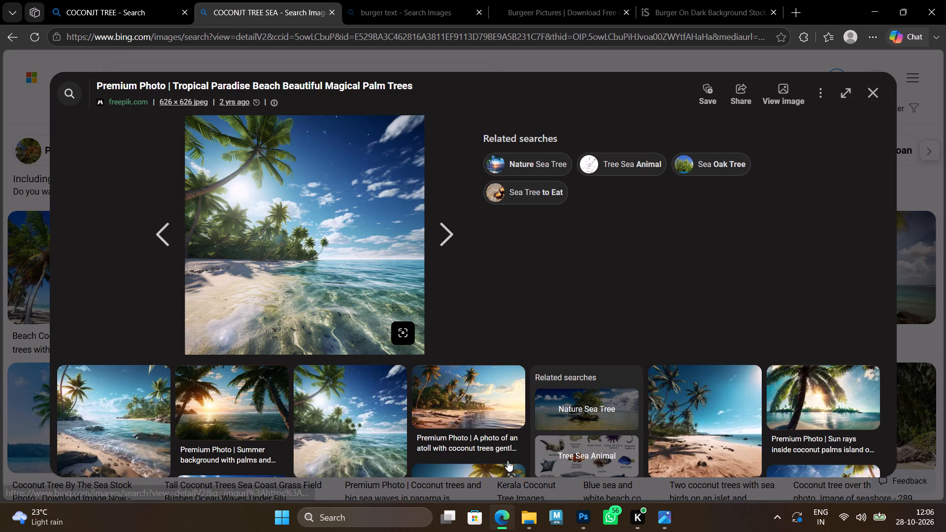
Return to the first coconut tree search, search the web for "SEA STONE 4" instead, and show its image results.
{"action": "left_click", "coordinate": [274, 7]}
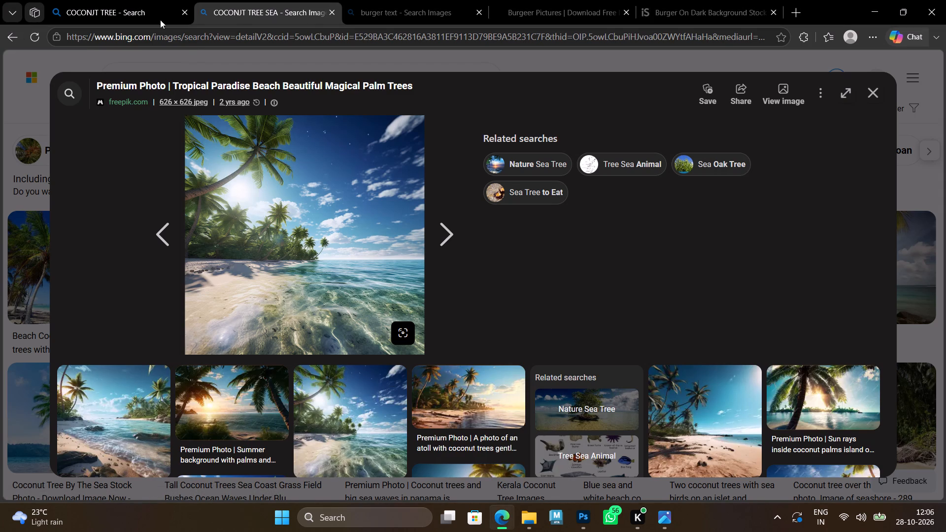
{"action": "left_click", "coordinate": [156, 12]}
{"action": "left_click", "coordinate": [447, 79]}
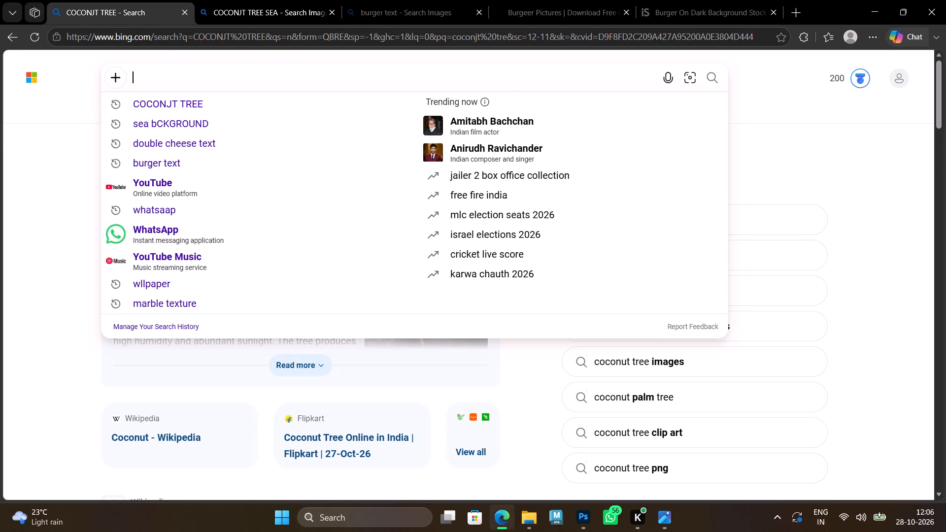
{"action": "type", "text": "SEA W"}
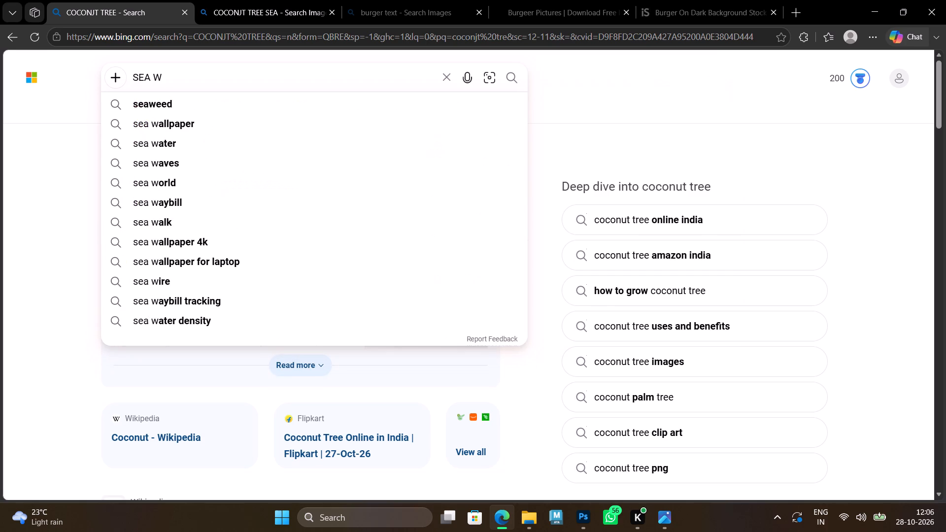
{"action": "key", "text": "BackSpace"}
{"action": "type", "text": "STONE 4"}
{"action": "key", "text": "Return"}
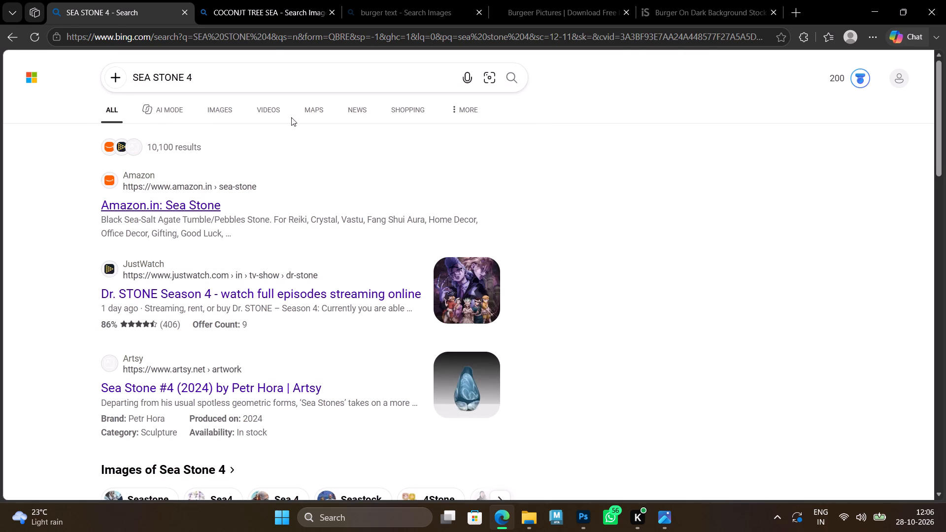
{"action": "left_click", "coordinate": [225, 110]}
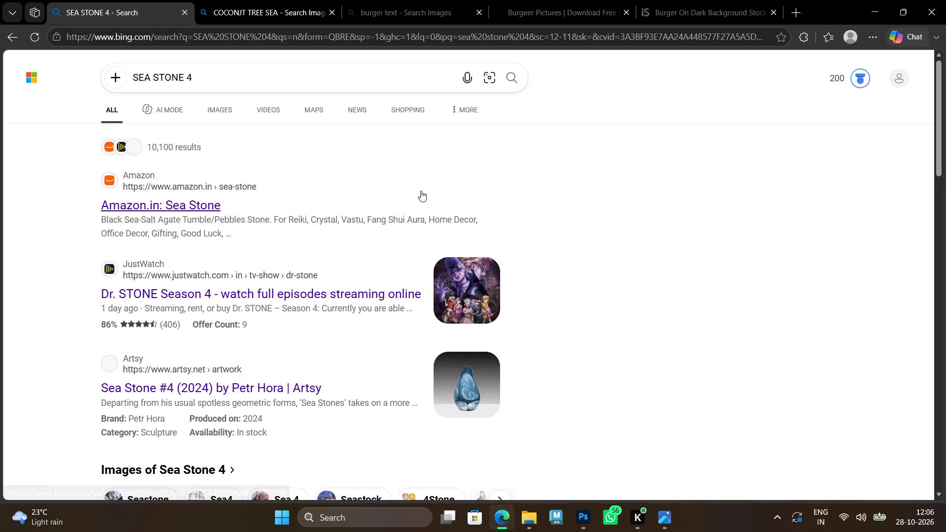
{"action": "left_click", "coordinate": [216, 107]}
{"action": "left_click", "coordinate": [221, 110]}
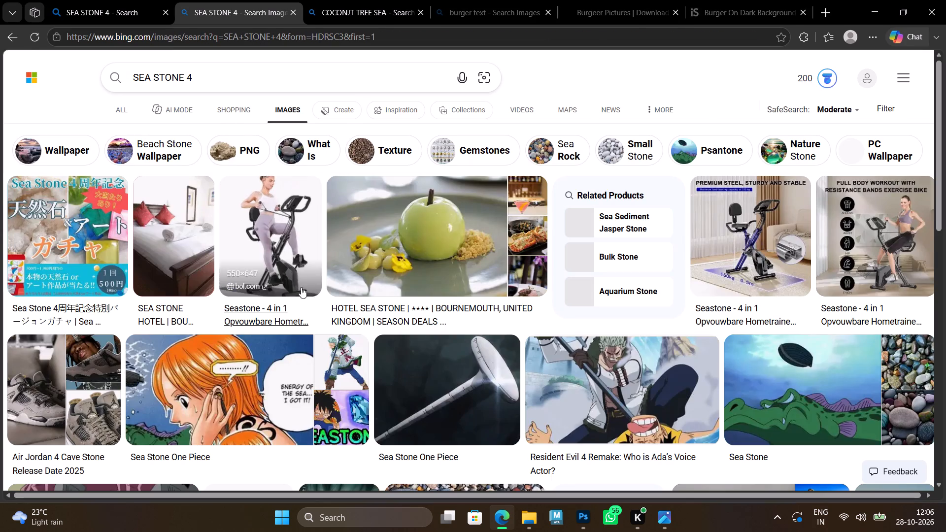
Examine the "SEA STONE 4" image results for beach stones that suit the advertisement's seaside scene.
{"action": "scroll", "coordinate": [307, 279], "scroll_direction": "down", "scroll_amount": 5}
{"action": "scroll", "coordinate": [307, 279], "scroll_direction": "up", "scroll_amount": 1}
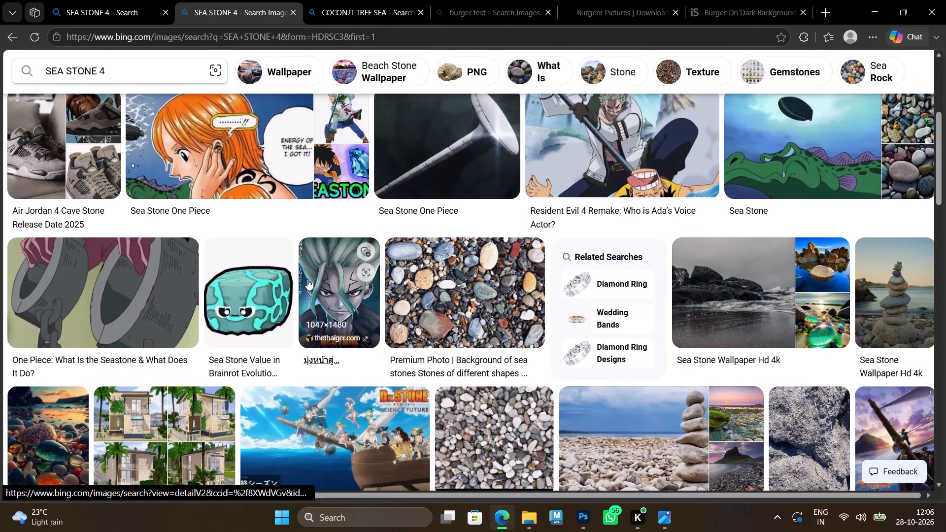
{"action": "scroll", "coordinate": [307, 279], "scroll_direction": "down", "scroll_amount": 9}
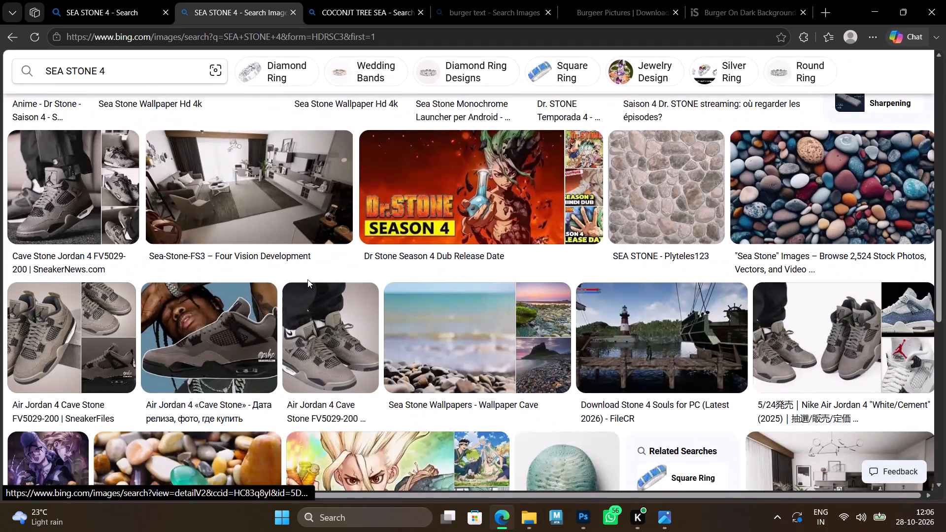
{"action": "scroll", "coordinate": [309, 278], "scroll_direction": "down", "scroll_amount": 5}
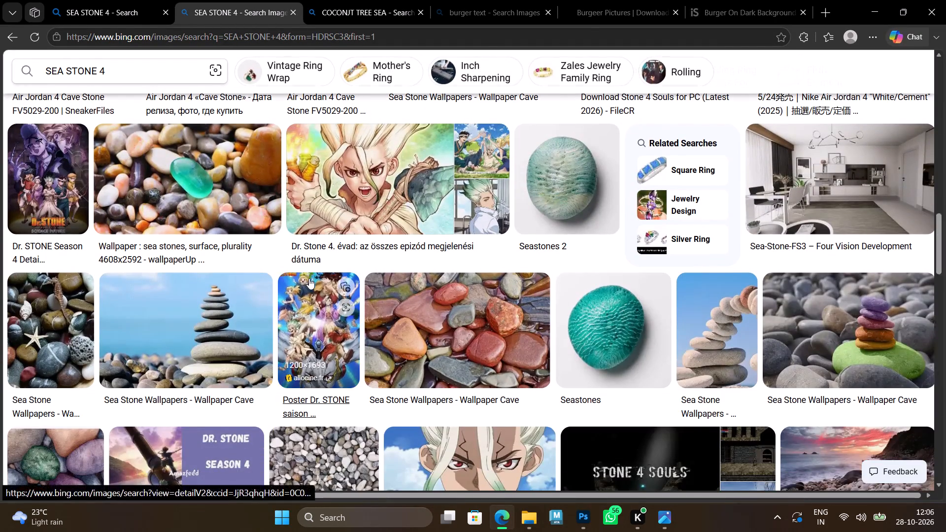
{"action": "scroll", "coordinate": [309, 278], "scroll_direction": "down", "scroll_amount": 5}
{"action": "scroll", "coordinate": [309, 278], "scroll_direction": "up", "scroll_amount": 8}
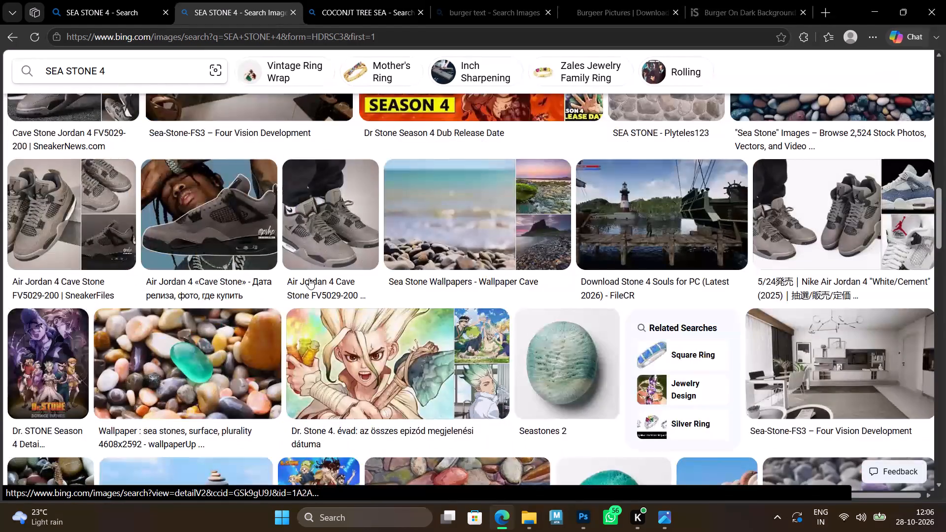
{"action": "scroll", "coordinate": [309, 278], "scroll_direction": "up", "scroll_amount": 15}
Remove the 4 from the image search and search for "SEA STONE".
{"action": "left_click", "coordinate": [253, 72]}
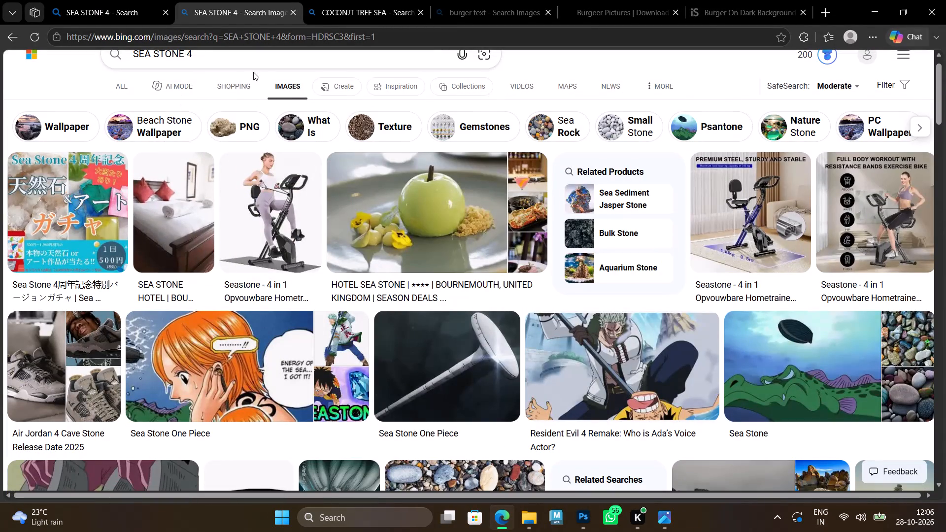
{"action": "left_click", "coordinate": [256, 69]}
{"action": "scroll", "coordinate": [248, 82], "scroll_direction": "up", "scroll_amount": 4}
{"action": "left_click", "coordinate": [250, 84]}
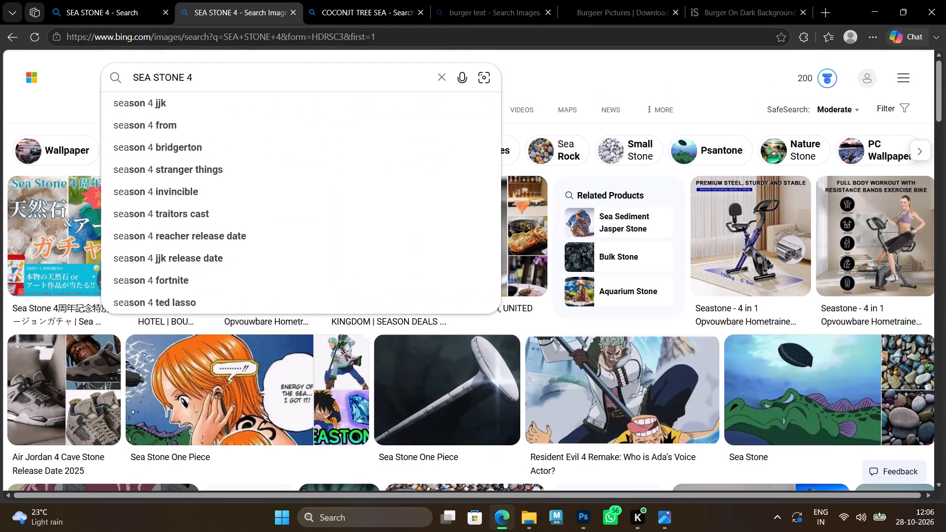
{"action": "key", "text": "BackSpace"}
{"action": "key", "text": "Return"}
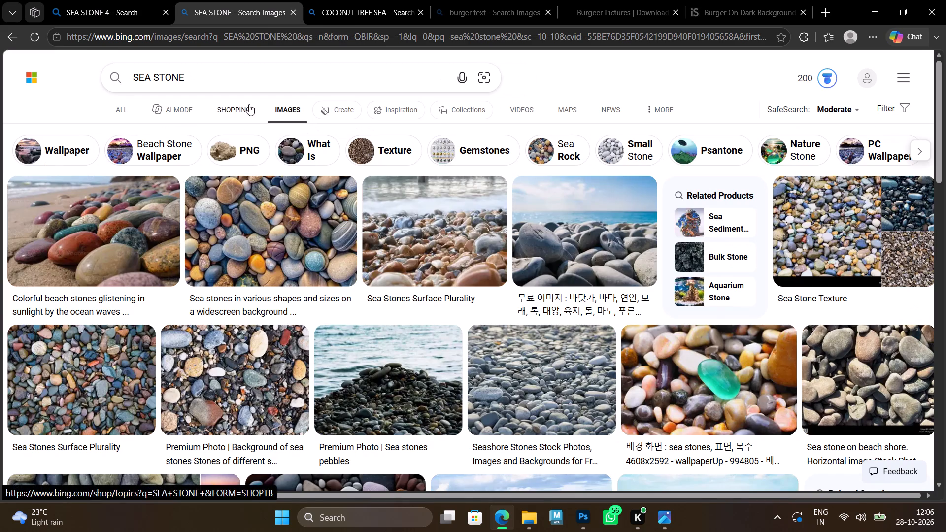
Examine the "SEA STONE" image results for a rock or pebble picture that suits the beach scene.
{"action": "scroll", "coordinate": [402, 242], "scroll_direction": "down", "scroll_amount": 9}
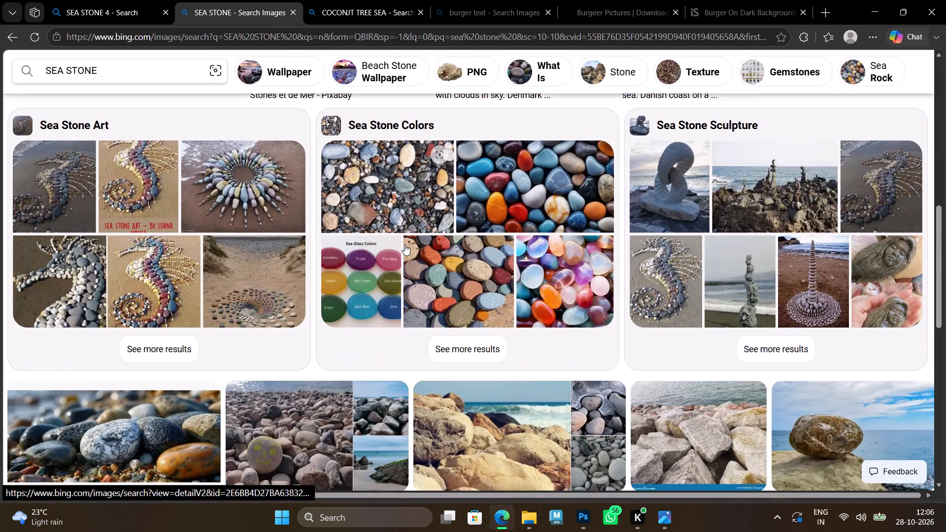
{"action": "scroll", "coordinate": [405, 244], "scroll_direction": "down", "scroll_amount": 5}
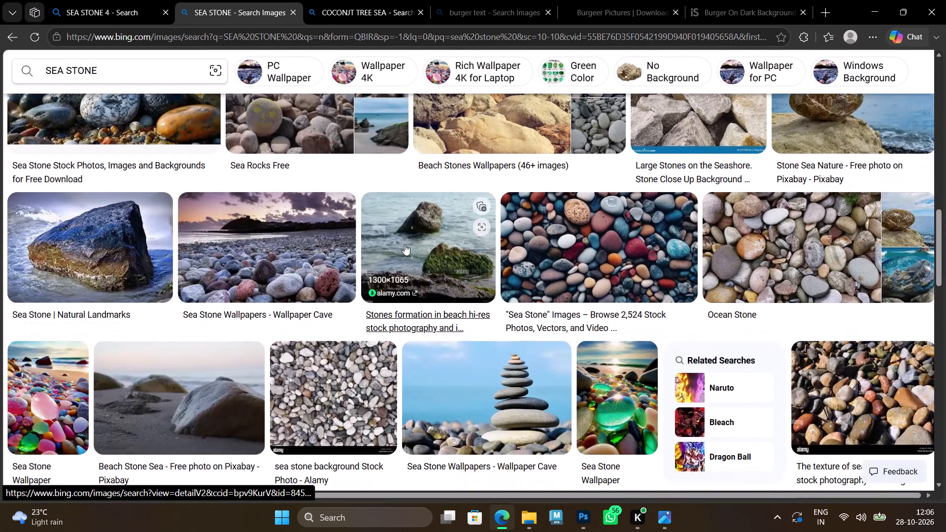
{"action": "scroll", "coordinate": [405, 244], "scroll_direction": "down", "scroll_amount": 8}
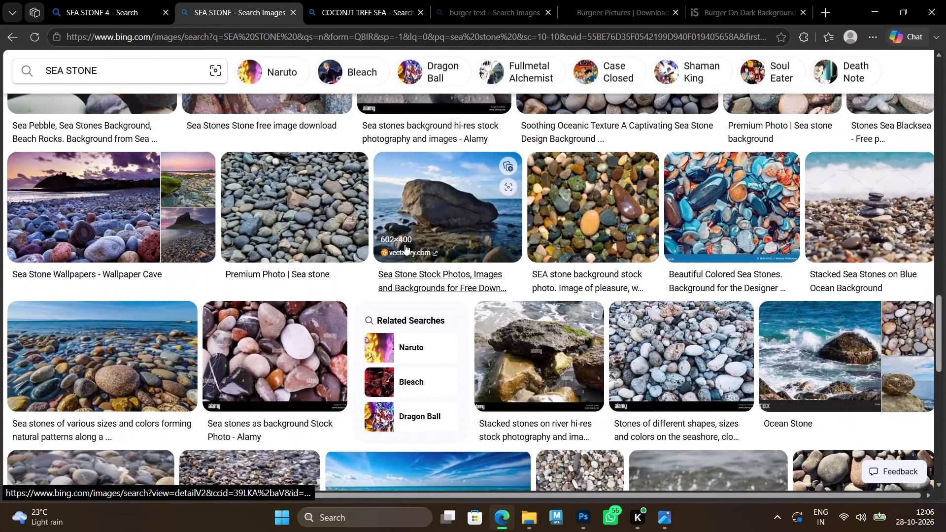
{"action": "scroll", "coordinate": [405, 244], "scroll_direction": "up", "scroll_amount": 20}
{"action": "scroll", "coordinate": [405, 244], "scroll_direction": "up", "scroll_amount": 3}
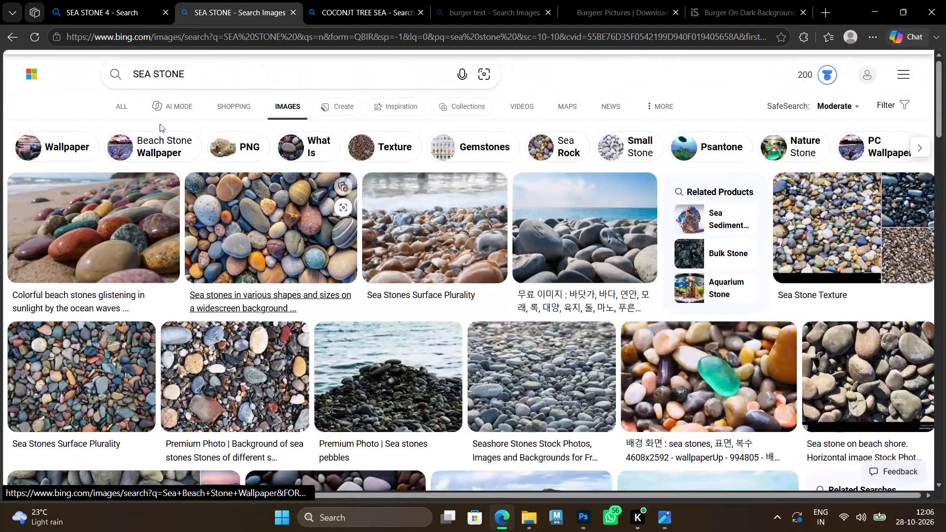
Extend the image search to "SEA STONE COCON UT TREE".
{"action": "left_click", "coordinate": [211, 78]}
{"action": "type", "text": "COCON UT TREE"}
{"action": "key", "text": "Return"}
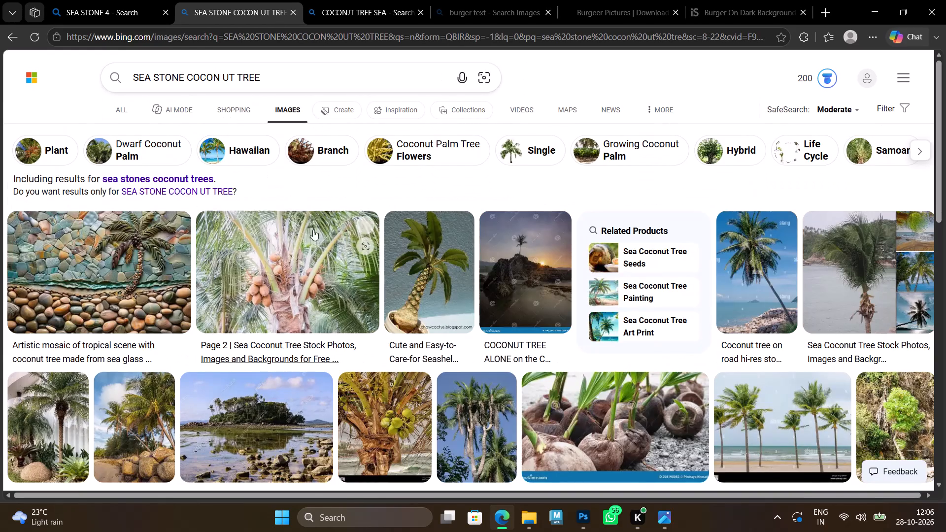
Examine the sea stone and coconut tree image results for a suitable rocky palm beach background.
{"action": "scroll", "coordinate": [337, 256], "scroll_direction": "down", "scroll_amount": 3}
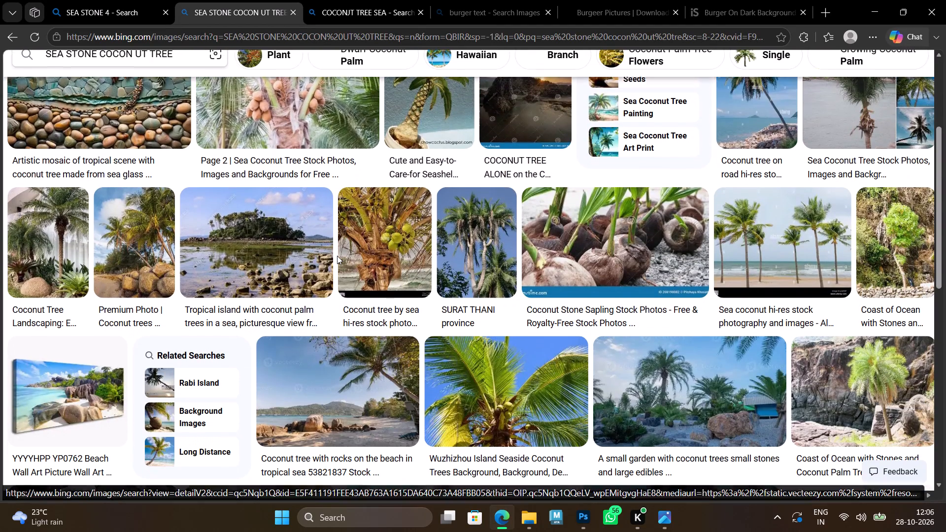
{"action": "scroll", "coordinate": [338, 255], "scroll_direction": "down", "scroll_amount": 4}
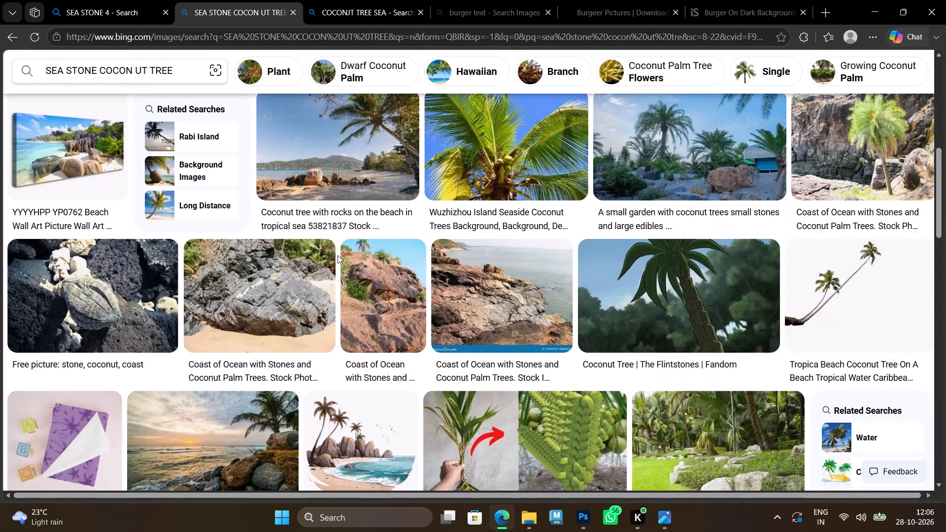
{"action": "scroll", "coordinate": [338, 255], "scroll_direction": "down", "scroll_amount": 5}
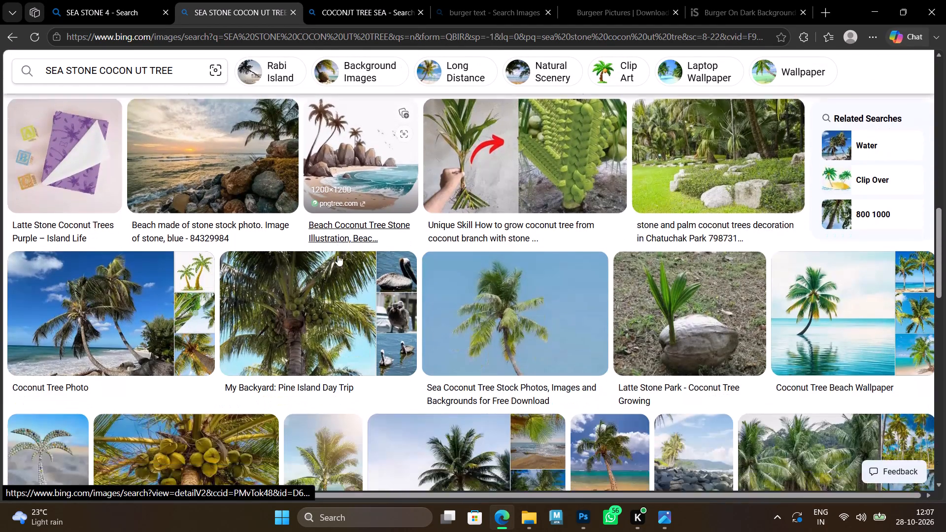
{"action": "scroll", "coordinate": [338, 255], "scroll_direction": "down", "scroll_amount": 5}
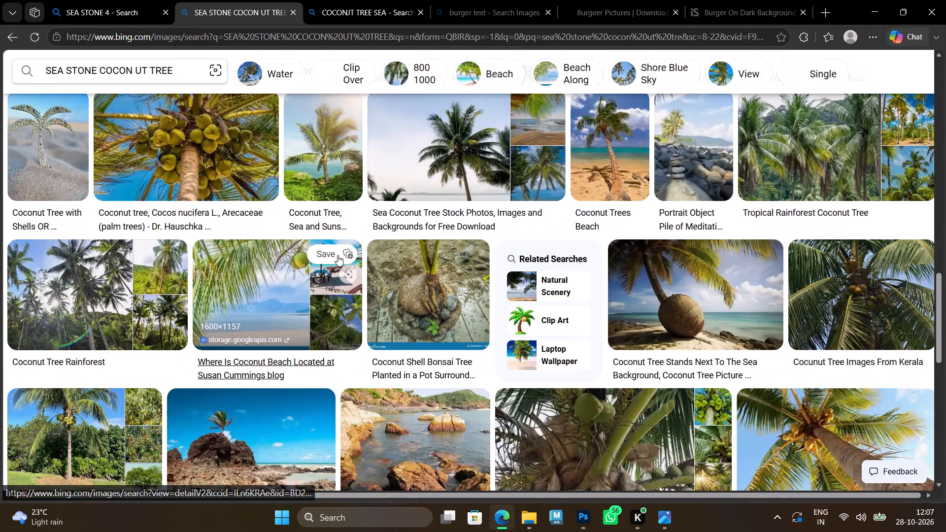
{"action": "scroll", "coordinate": [338, 255], "scroll_direction": "down", "scroll_amount": 5}
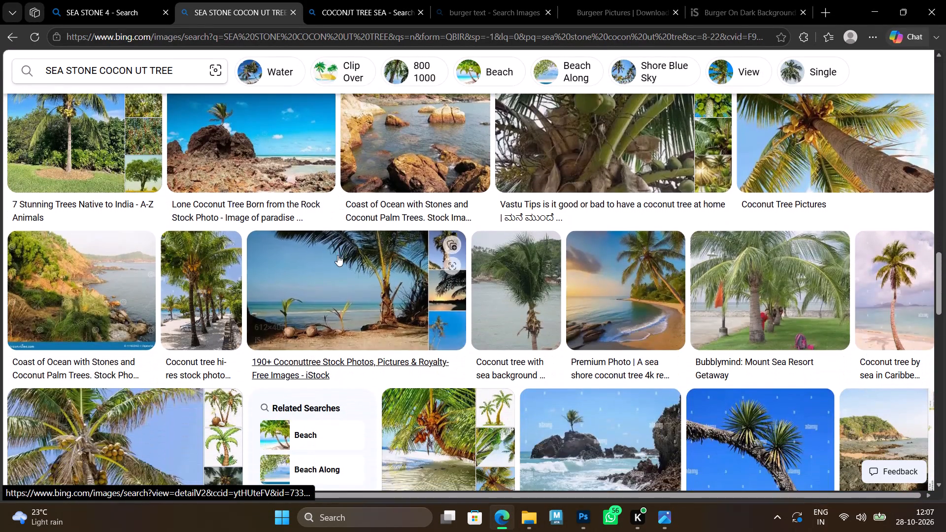
{"action": "scroll", "coordinate": [338, 255], "scroll_direction": "down", "scroll_amount": 6}
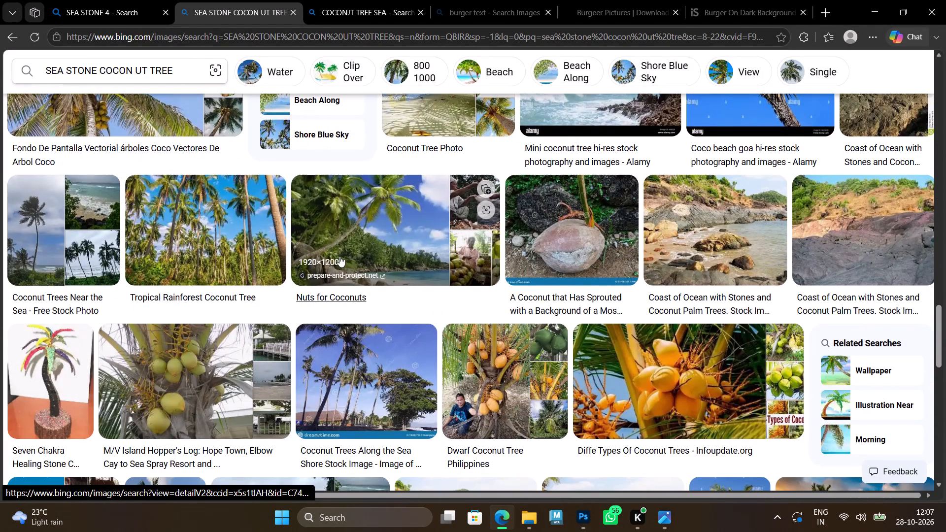
{"action": "scroll", "coordinate": [341, 255], "scroll_direction": "down", "scroll_amount": 9}
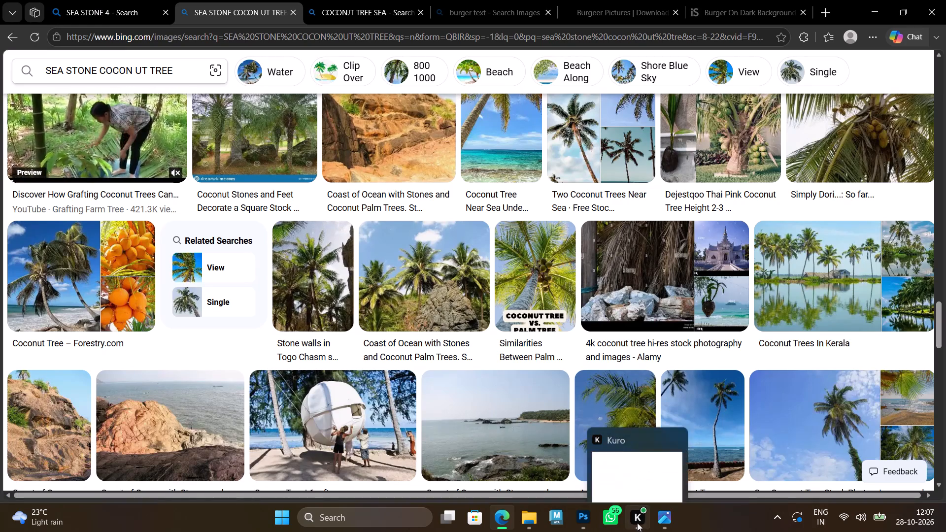
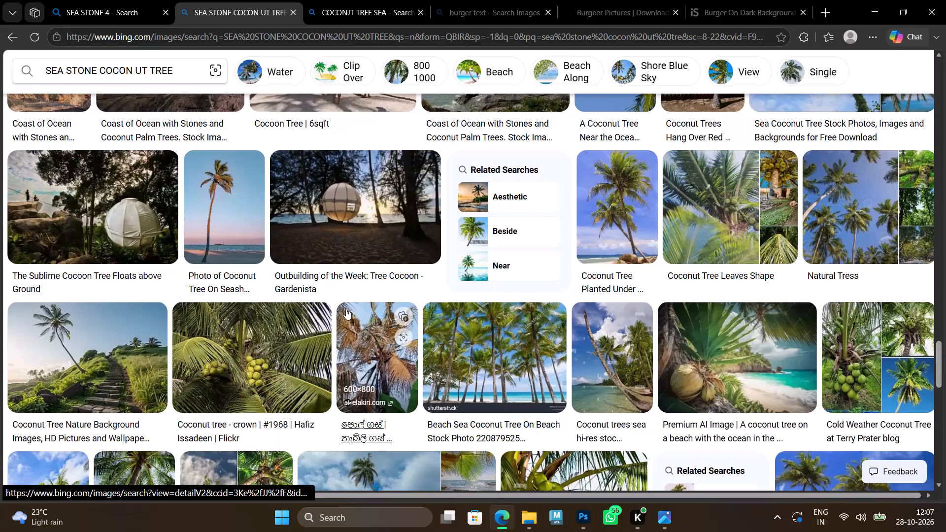
Examine more of the sea stone and coconut tree image results, loading additional images, for a suitable rocky palm background.
{"action": "scroll", "coordinate": [346, 309], "scroll_direction": "down", "scroll_amount": 4}
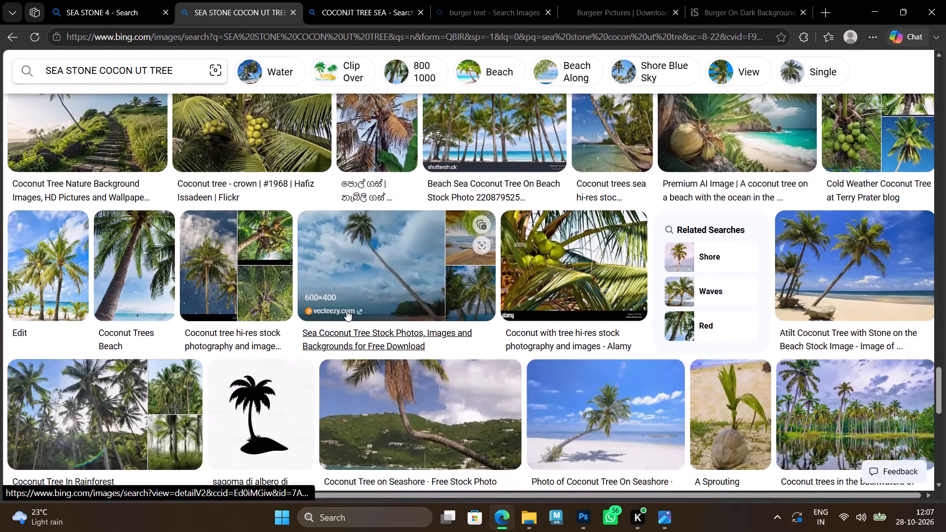
{"action": "scroll", "coordinate": [346, 310], "scroll_direction": "down", "scroll_amount": 9}
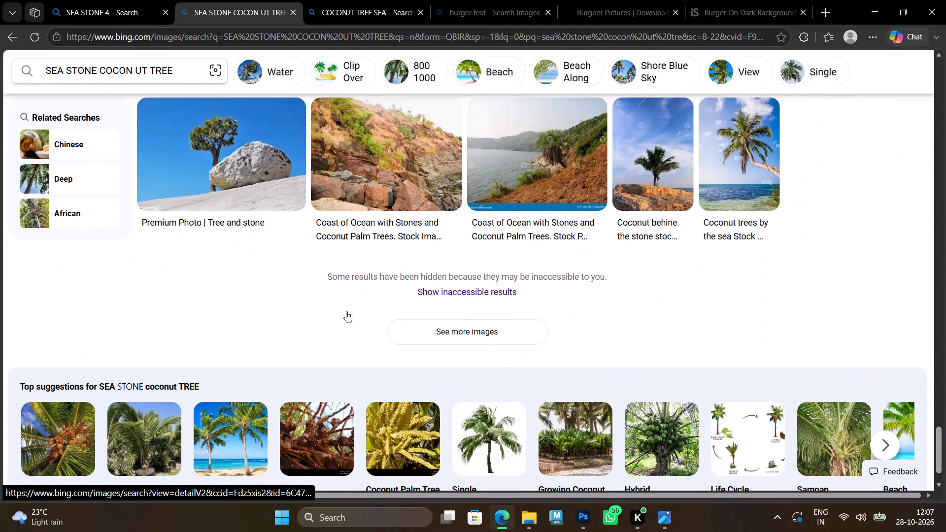
{"action": "left_click", "coordinate": [495, 332]}
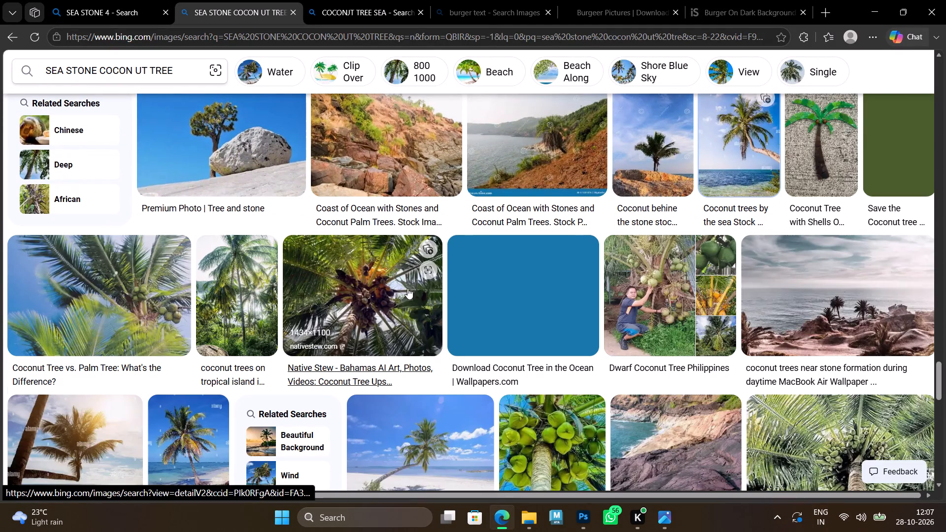
{"action": "scroll", "coordinate": [408, 286], "scroll_direction": "down", "scroll_amount": 7}
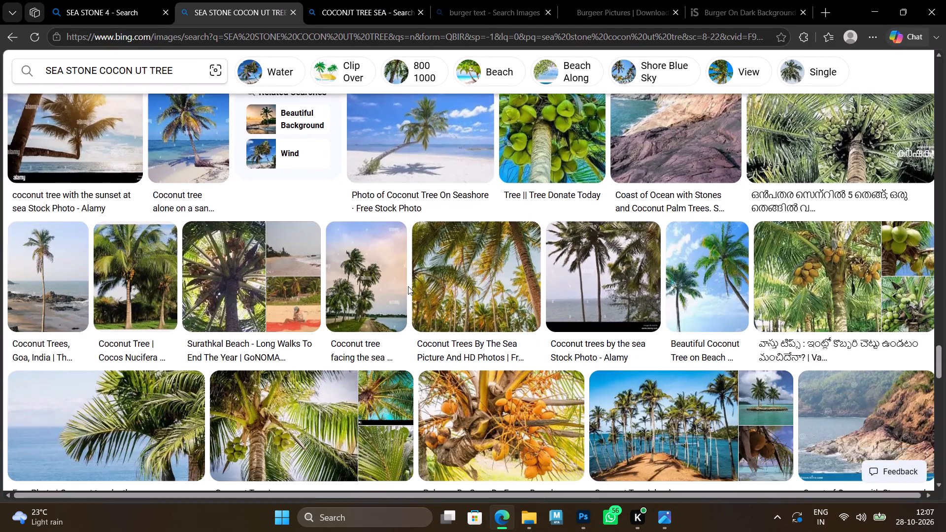
{"action": "scroll", "coordinate": [408, 286], "scroll_direction": "down", "scroll_amount": 12}
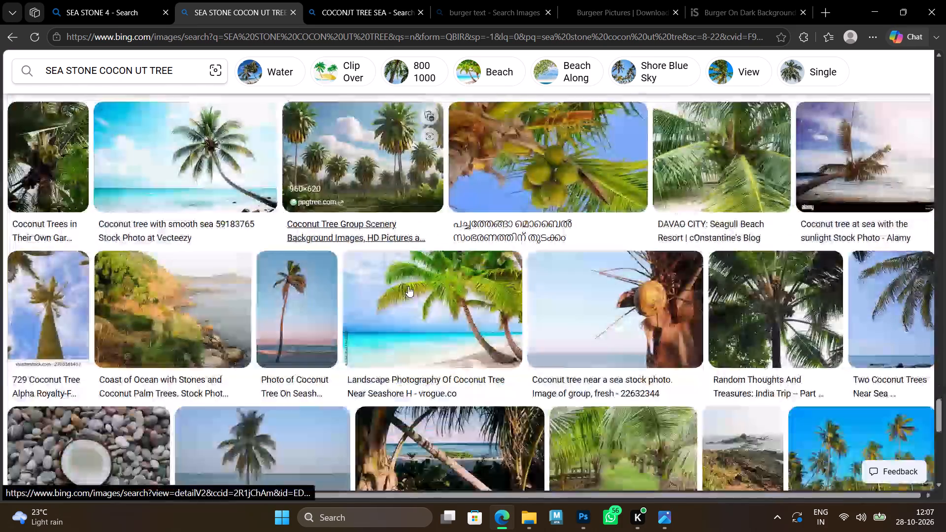
{"action": "scroll", "coordinate": [408, 286], "scroll_direction": "down", "scroll_amount": 7}
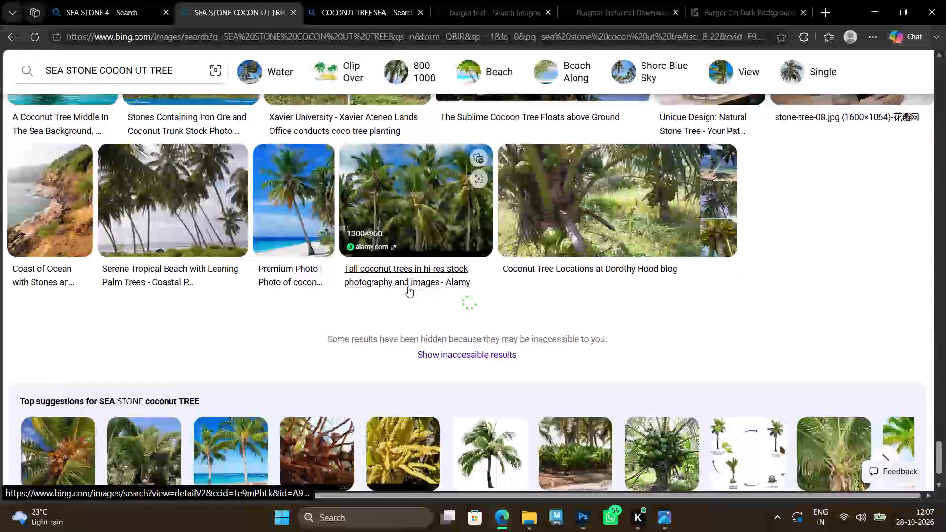
{"action": "scroll", "coordinate": [409, 287], "scroll_direction": "up", "scroll_amount": 16}
{"action": "scroll", "coordinate": [411, 287], "scroll_direction": "up", "scroll_amount": 15}
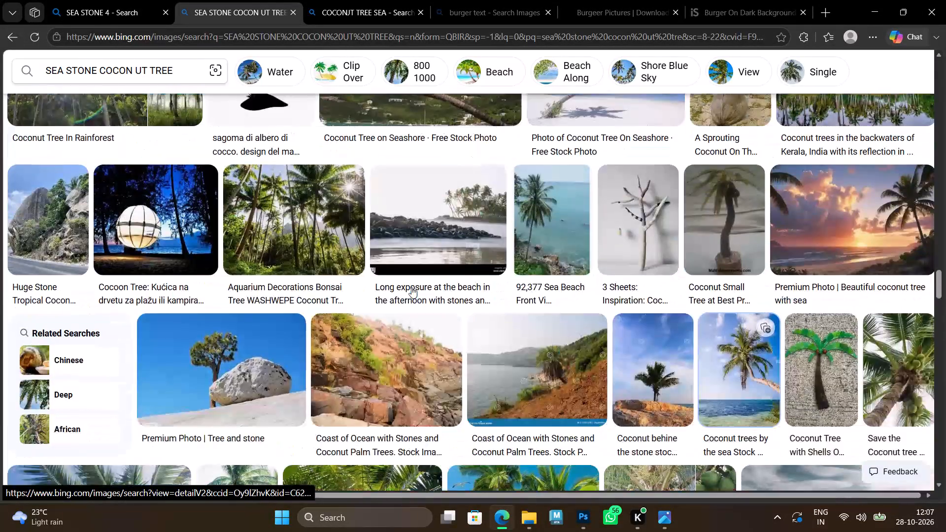
Replace the image search with "BIG STONE" and look over the first results for a usable rock.
{"action": "left_click", "coordinate": [197, 64]}
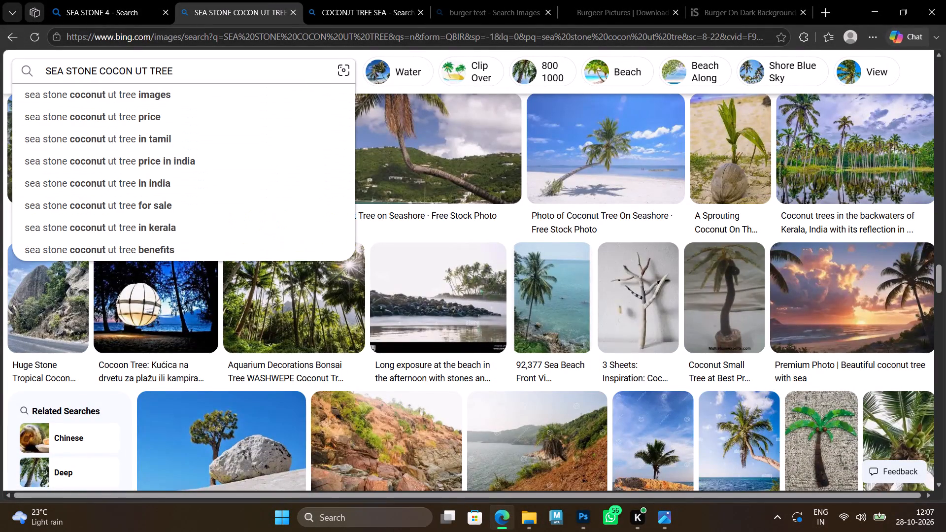
{"action": "left_click_drag", "start_coordinate": [181, 72], "coordinate": [14, 71]}
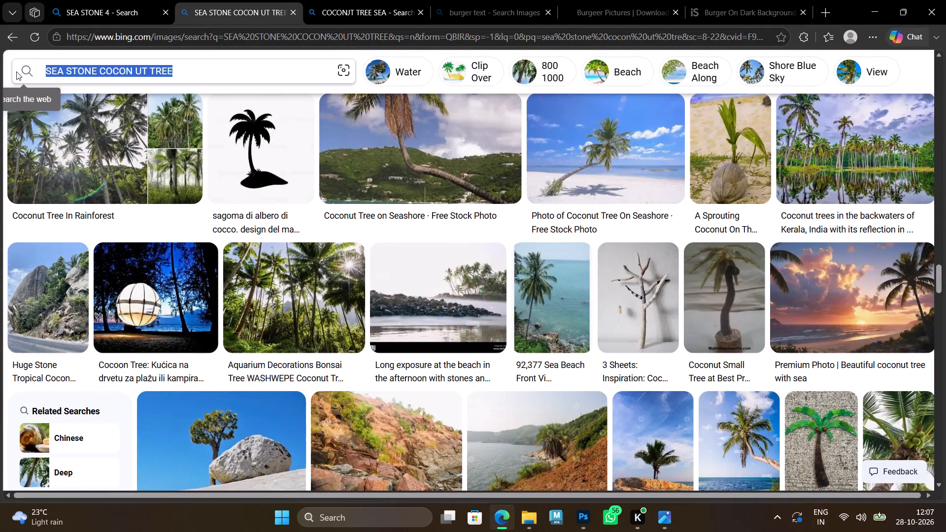
{"action": "type", "text": "STONE"}
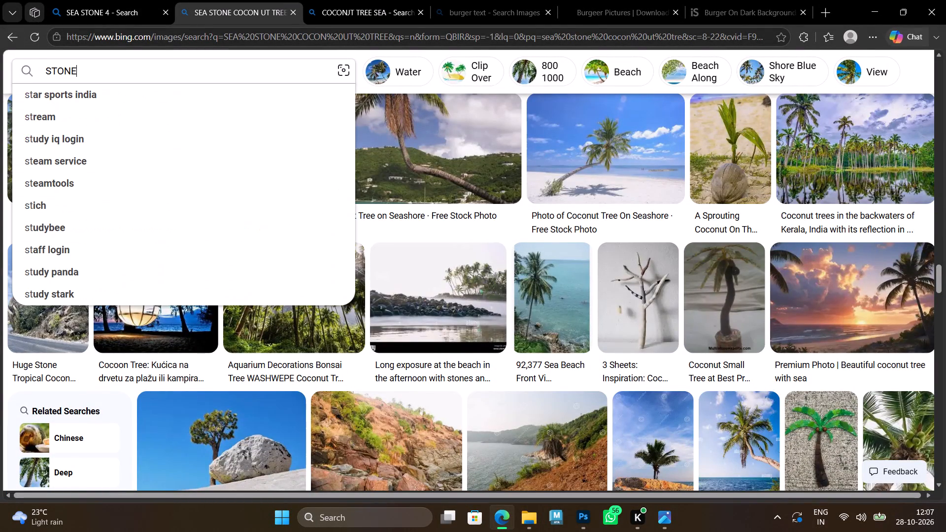
{"action": "key", "text": "space"}
{"action": "key", "text": "Left"}
{"action": "key", "text": "Left"}
{"action": "key", "text": "Left"}
{"action": "key", "text": "Left"}
{"action": "key", "text": "Left"}
{"action": "key", "text": "Left"}
{"action": "key", "text": "Left"}
{"action": "key", "text": "Left"}
{"action": "key", "text": "Left"}
{"action": "key", "text": "Left"}
{"action": "key", "text": "Left"}
{"action": "key", "text": "Left"}
{"action": "key", "text": "Left"}
{"action": "key", "text": "Left"}
{"action": "key", "text": "Left"}
{"action": "key", "text": "Left"}
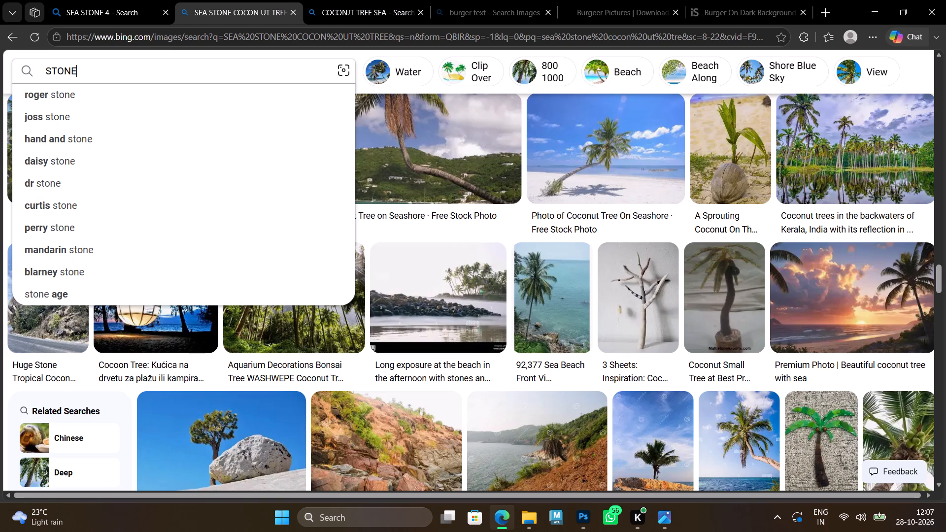
{"action": "type", "text": "BIG"}
{"action": "key", "text": "space"}
{"action": "key", "text": "Return"}
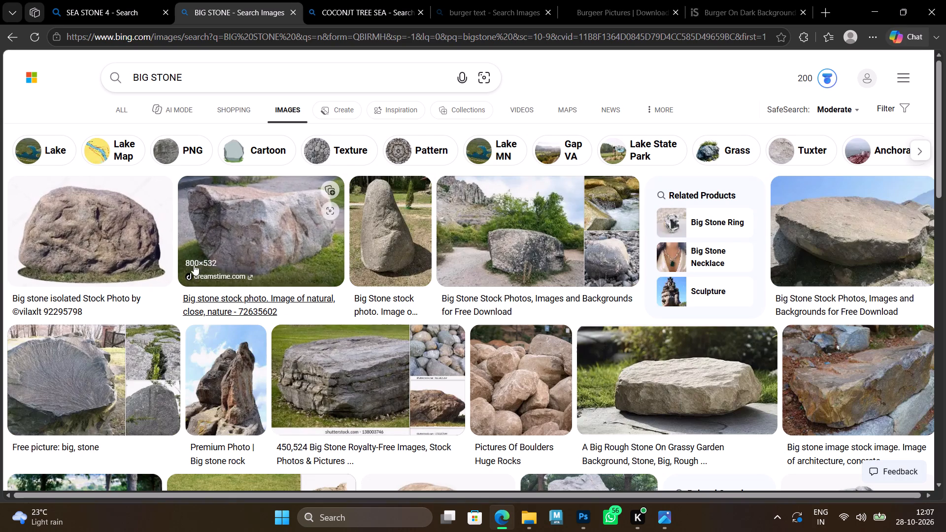
{"action": "scroll", "coordinate": [203, 248], "scroll_direction": "down", "scroll_amount": 2}
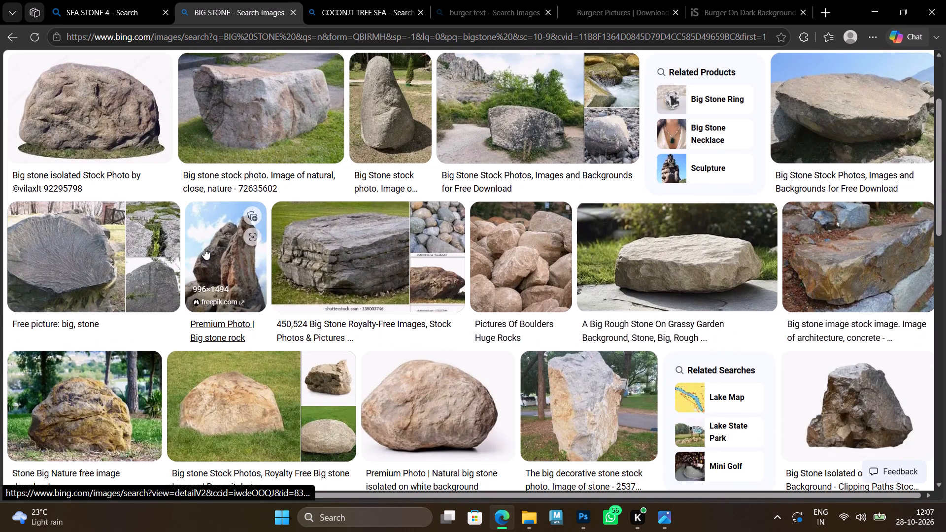
{"action": "scroll", "coordinate": [204, 249], "scroll_direction": "down", "scroll_amount": 5}
{"action": "scroll", "coordinate": [204, 249], "scroll_direction": "up", "scroll_amount": 12}
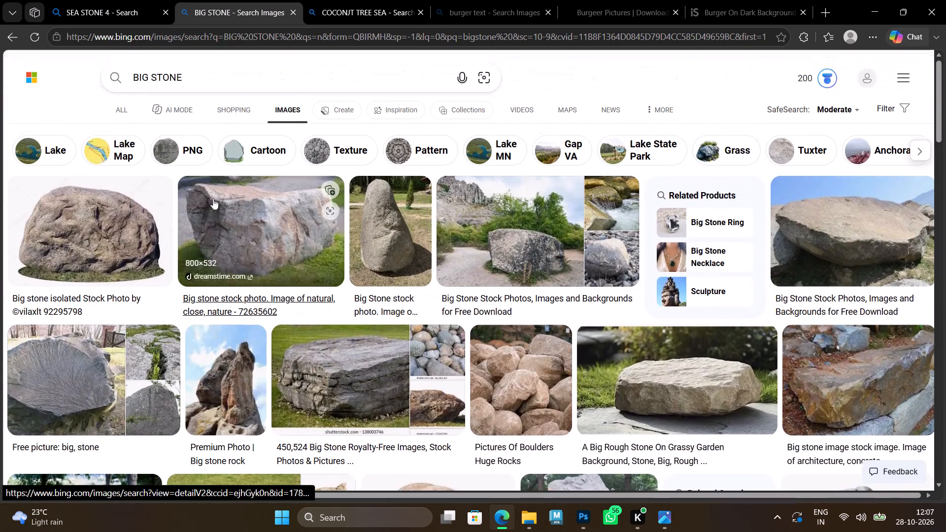
{"action": "scroll", "coordinate": [226, 141], "scroll_direction": "up", "scroll_amount": 2}
Extend the image search to "BIG STONE DESIgn".
{"action": "left_click", "coordinate": [238, 69]}
{"action": "type", "text": "DESI"}
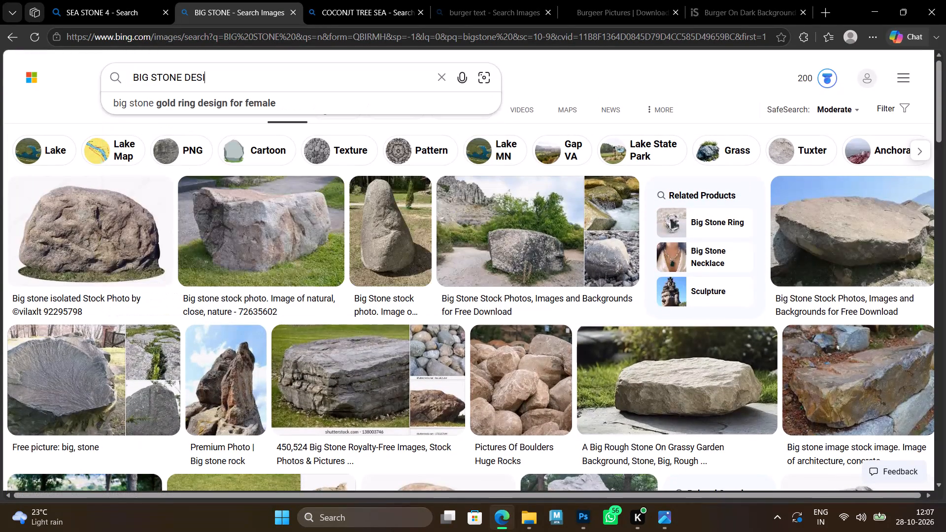
{"action": "key", "text": "n"}
{"action": "key", "text": "BackSpace"}
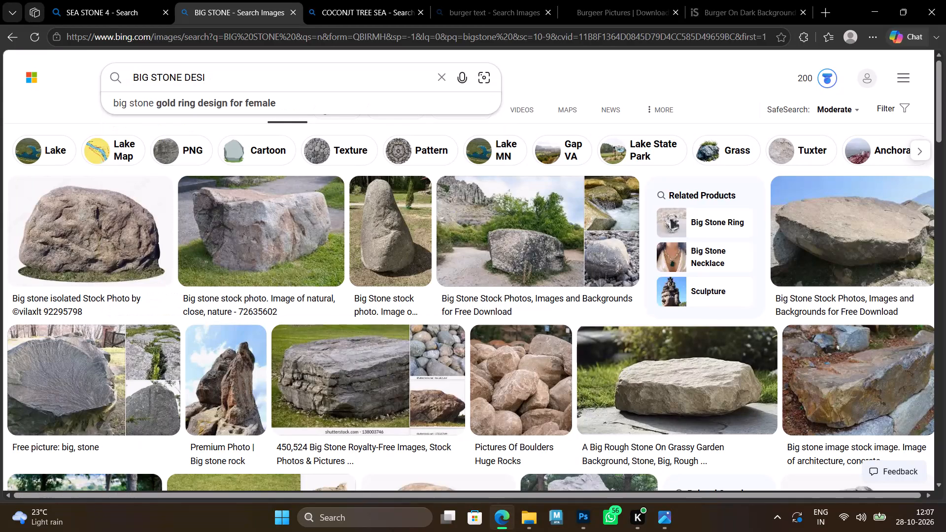
{"action": "type", "text": "gn"}
{"action": "key", "text": "space"}
{"action": "key", "text": "Return"}
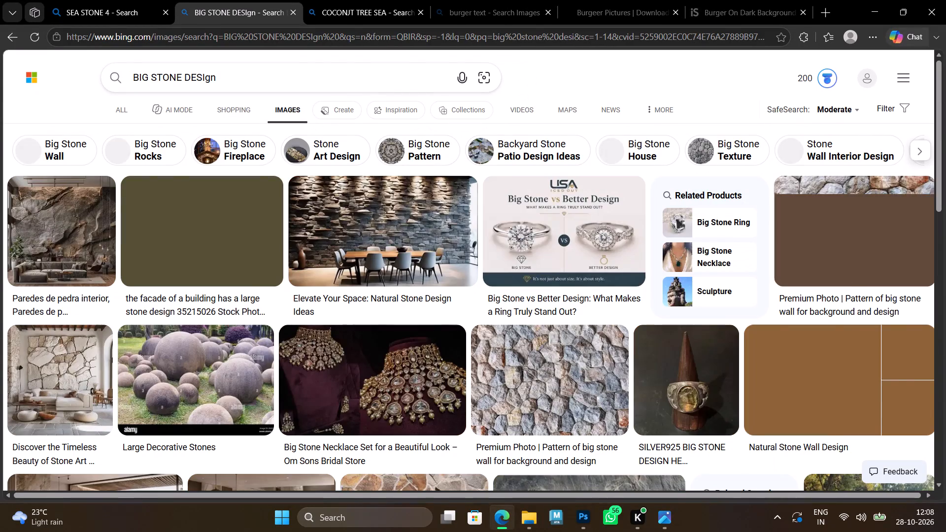
Examine the big stone design image results for a rock that suits the beach scene.
{"action": "scroll", "coordinate": [344, 289], "scroll_direction": "down", "scroll_amount": 2}
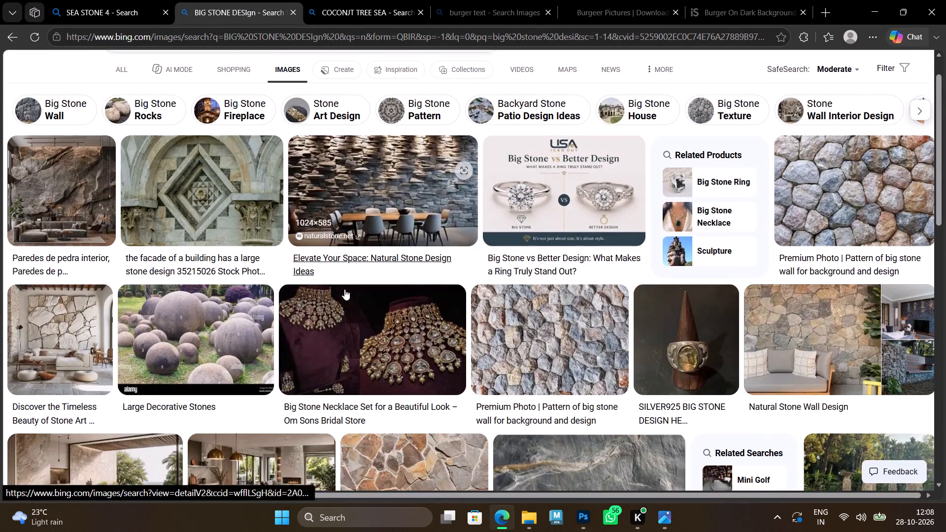
{"action": "scroll", "coordinate": [344, 289], "scroll_direction": "down", "scroll_amount": 7}
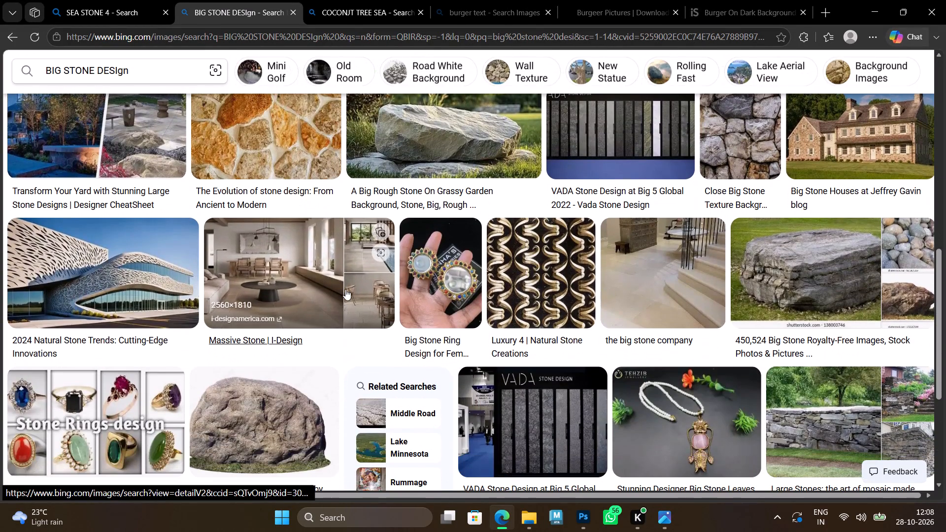
{"action": "scroll", "coordinate": [345, 289], "scroll_direction": "down", "scroll_amount": 8}
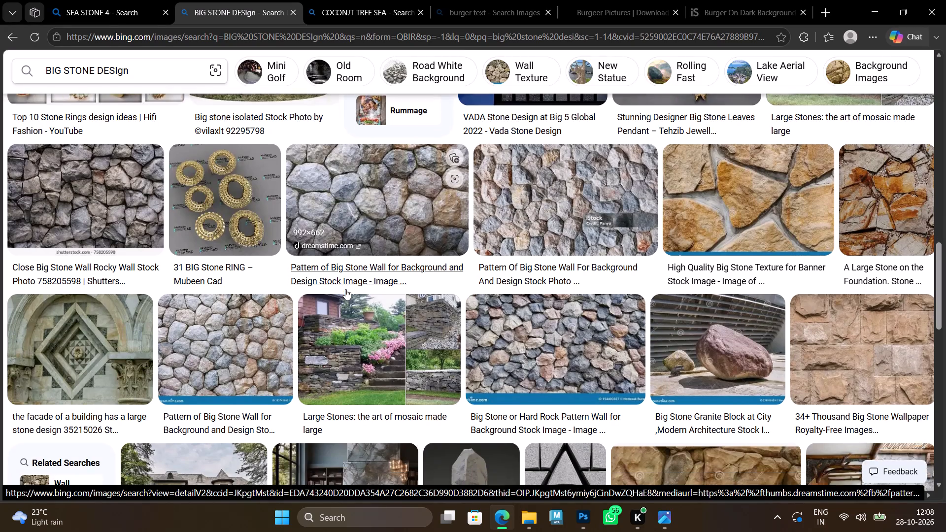
{"action": "scroll", "coordinate": [345, 289], "scroll_direction": "down", "scroll_amount": 7}
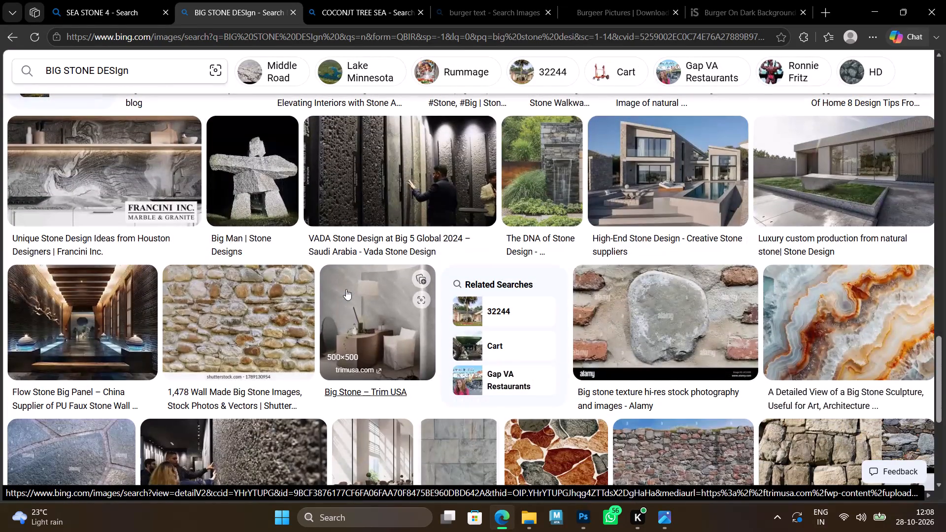
{"action": "scroll", "coordinate": [346, 289], "scroll_direction": "down", "scroll_amount": 5}
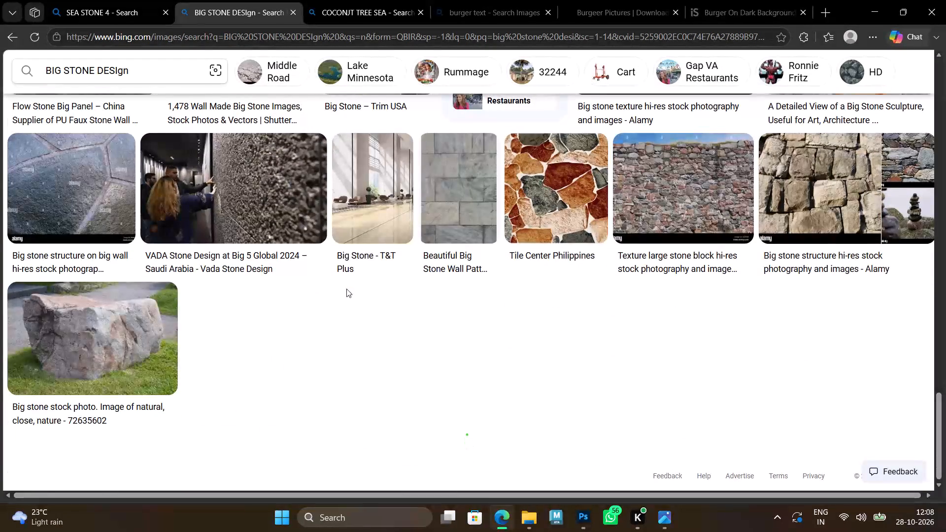
{"action": "scroll", "coordinate": [346, 289], "scroll_direction": "up", "scroll_amount": 16}
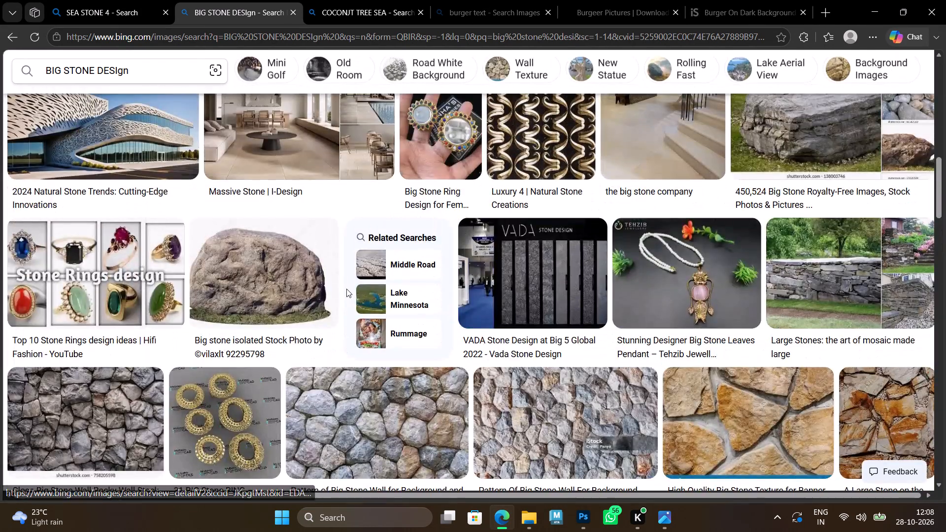
{"action": "scroll", "coordinate": [346, 289], "scroll_direction": "up", "scroll_amount": 15}
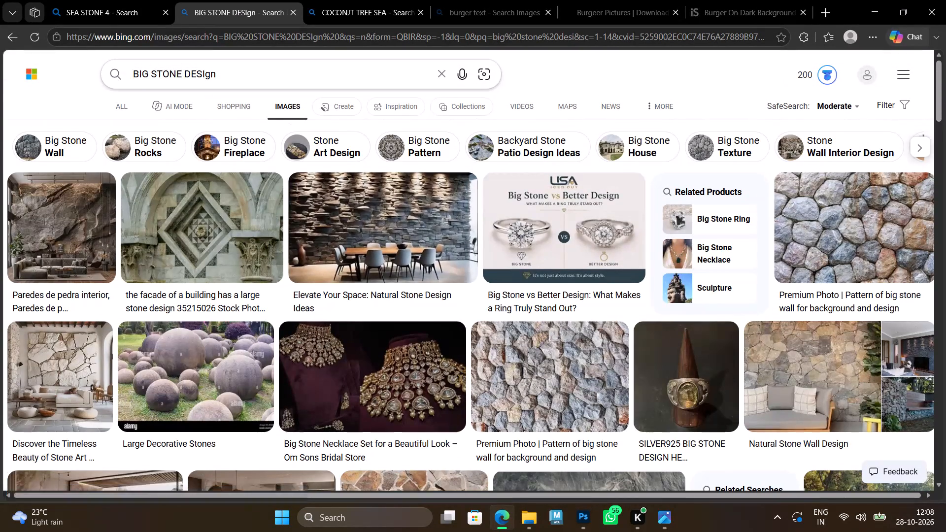
Remove the design keyword from the image search and run the suggested search "big stone lake".
{"action": "left_click", "coordinate": [285, 76]}
{"action": "key", "text": "BackSpace"}
{"action": "key", "text": "BackSpace"}
{"action": "key", "text": "BackSpace"}
{"action": "key", "text": "BackSpace"}
{"action": "key", "text": "BackSpace"}
{"action": "key", "text": "BackSpace"}
{"action": "key", "text": "BackSpace"}
{"action": "key", "text": "BackSpace"}
{"action": "key", "text": "BackSpace"}
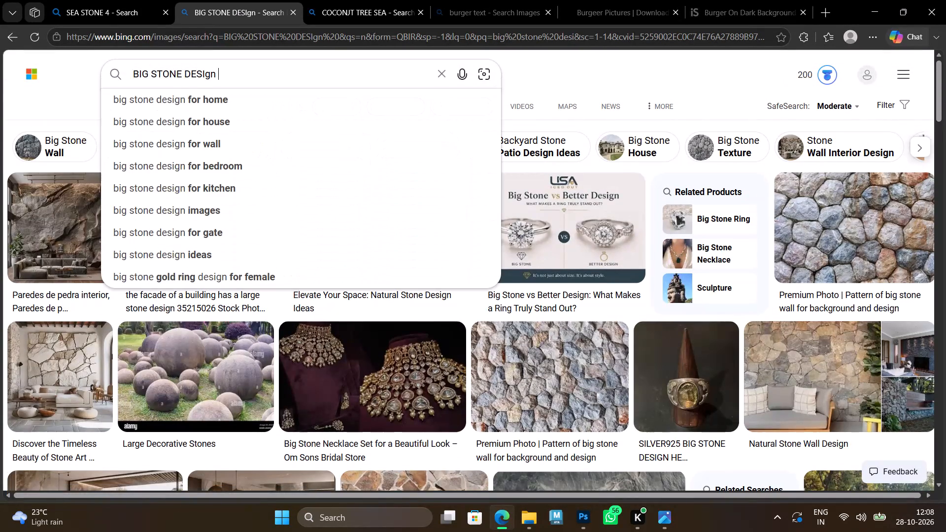
{"action": "type", "text": "e"}
{"action": "key", "text": "space"}
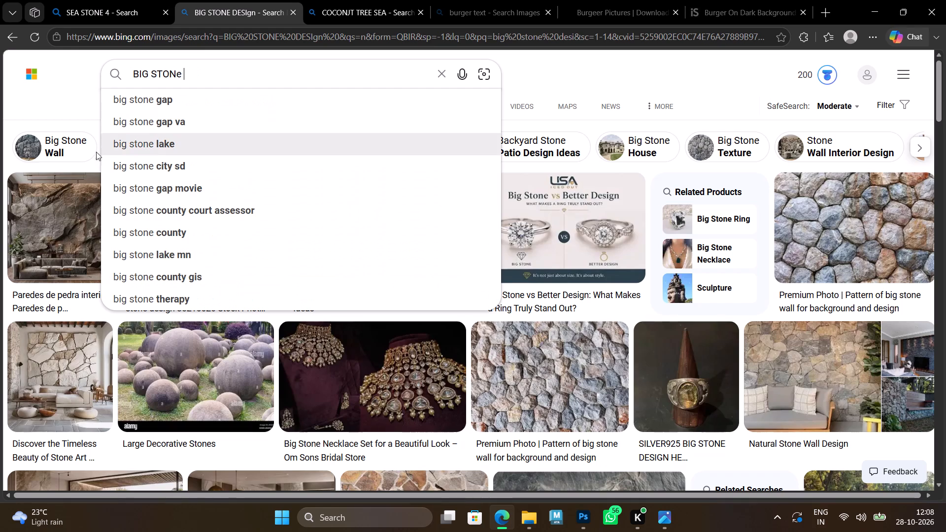
{"action": "left_click", "coordinate": [128, 136]}
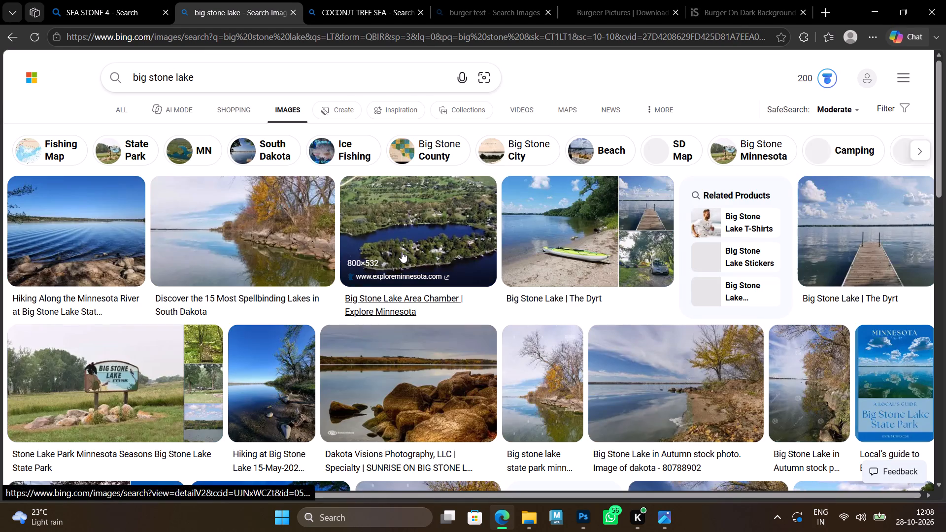
Examine the big stone lake image results for a large rock that suits the beach scene.
{"action": "scroll", "coordinate": [402, 248], "scroll_direction": "down", "scroll_amount": 8}
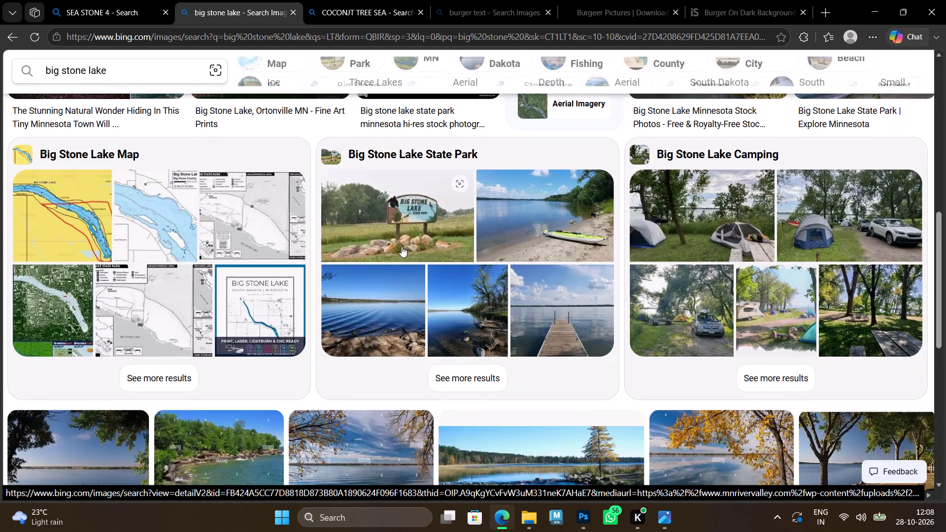
{"action": "scroll", "coordinate": [402, 246], "scroll_direction": "down", "scroll_amount": 4}
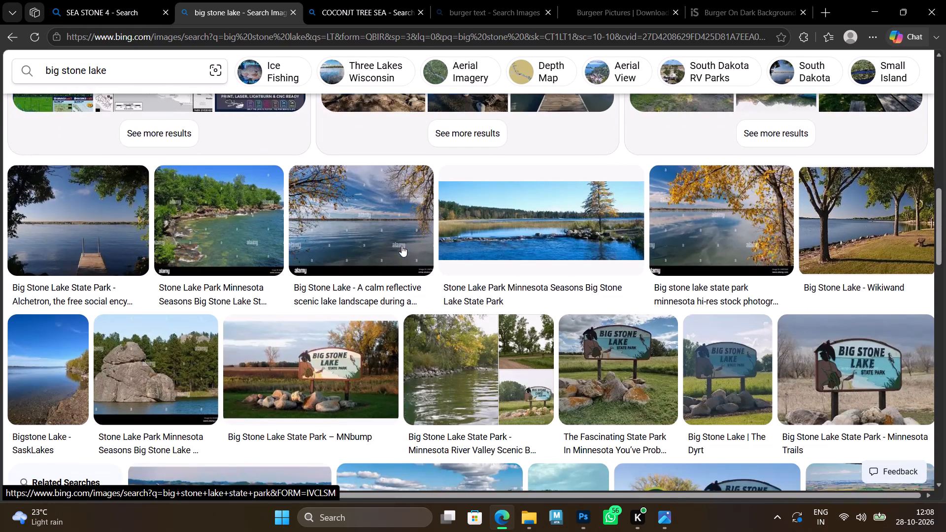
{"action": "scroll", "coordinate": [402, 246], "scroll_direction": "down", "scroll_amount": 4}
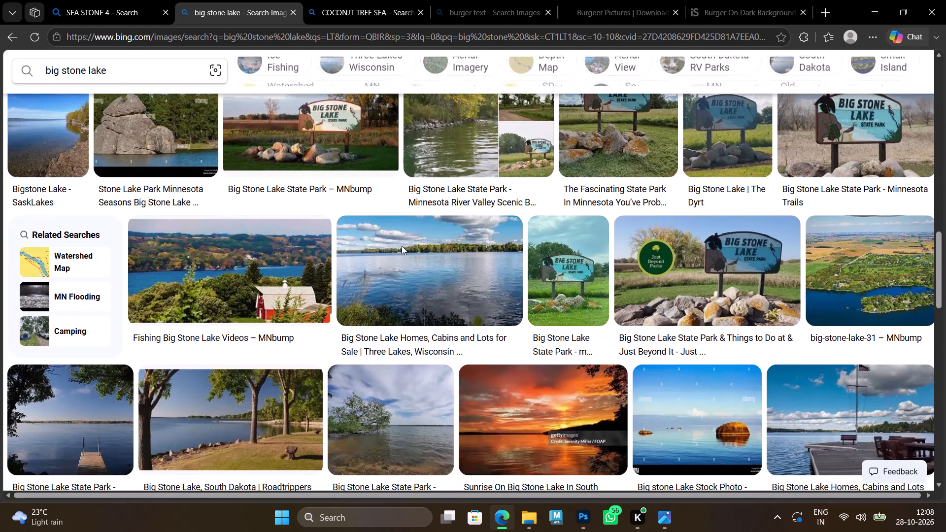
{"action": "scroll", "coordinate": [402, 246], "scroll_direction": "down", "scroll_amount": 2}
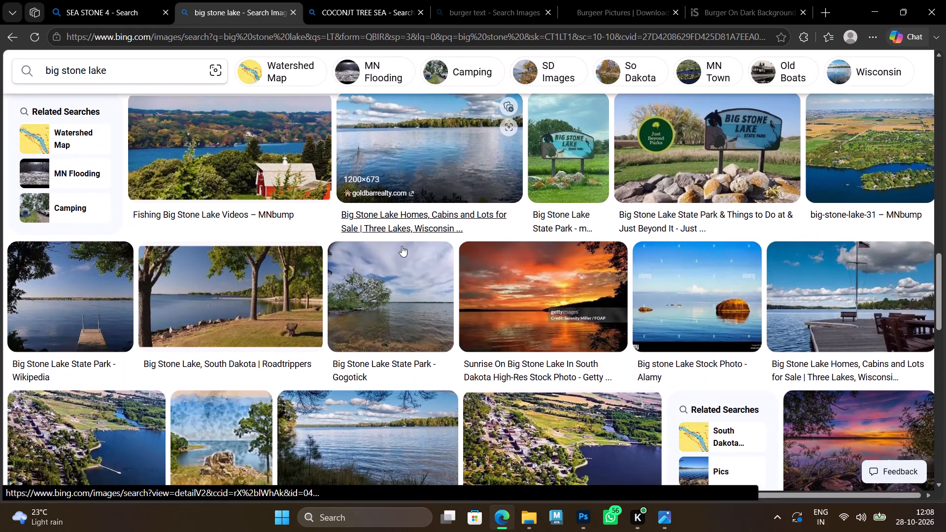
{"action": "scroll", "coordinate": [402, 246], "scroll_direction": "down", "scroll_amount": 5}
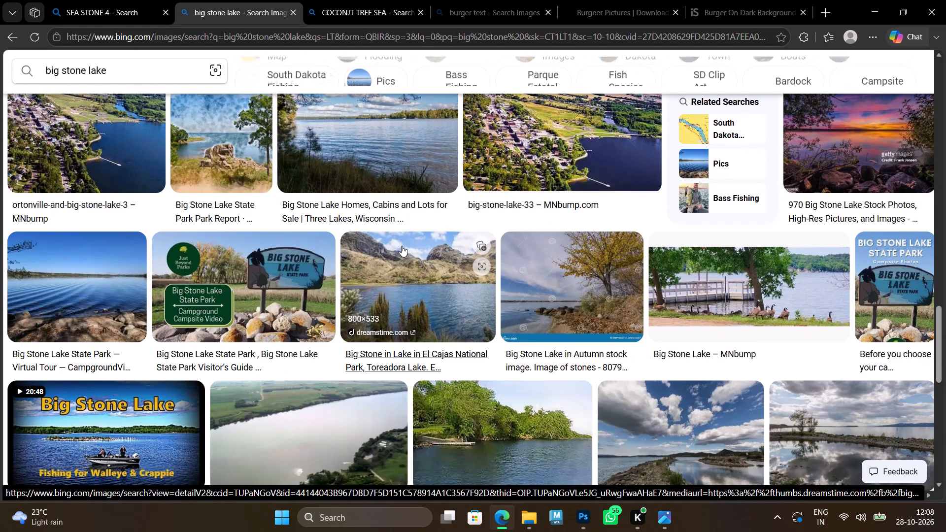
{"action": "scroll", "coordinate": [402, 246], "scroll_direction": "down", "scroll_amount": 9}
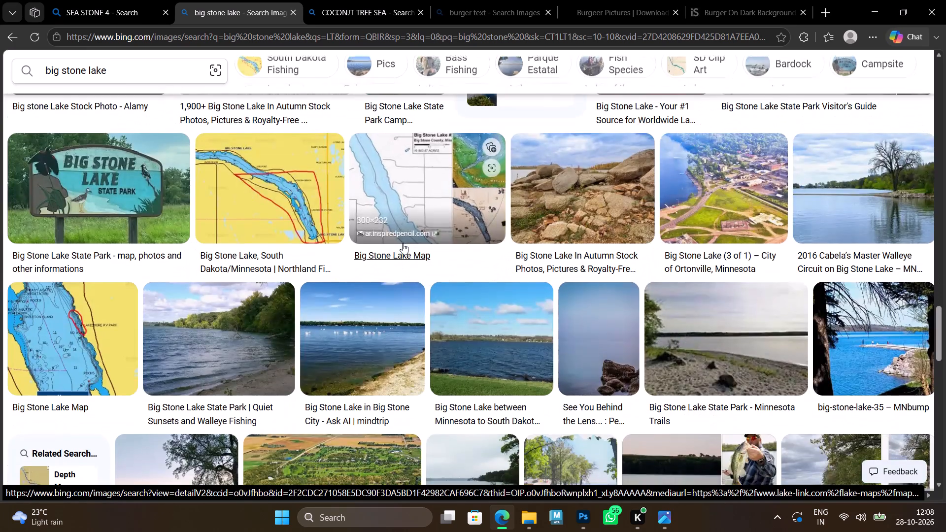
{"action": "scroll", "coordinate": [404, 242], "scroll_direction": "down", "scroll_amount": 11}
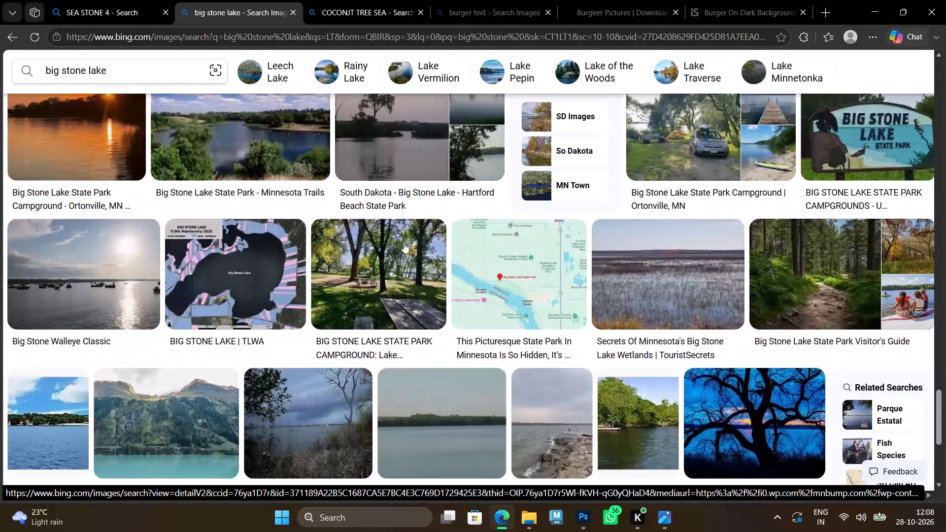
{"action": "scroll", "coordinate": [404, 242], "scroll_direction": "down", "scroll_amount": 4}
Load more big stone lake images and look through the additional results for a usable rock.
{"action": "left_click", "coordinate": [486, 284]}
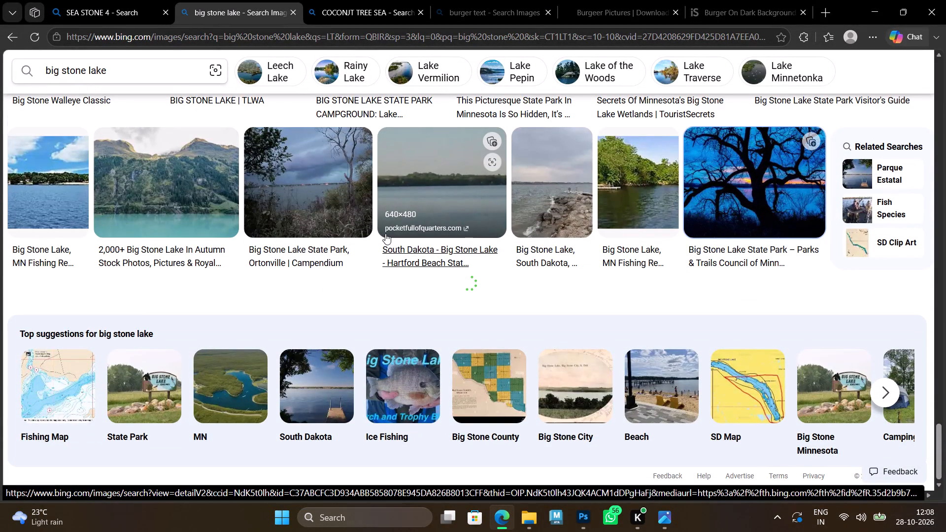
{"action": "scroll", "coordinate": [385, 233], "scroll_direction": "down", "scroll_amount": 3}
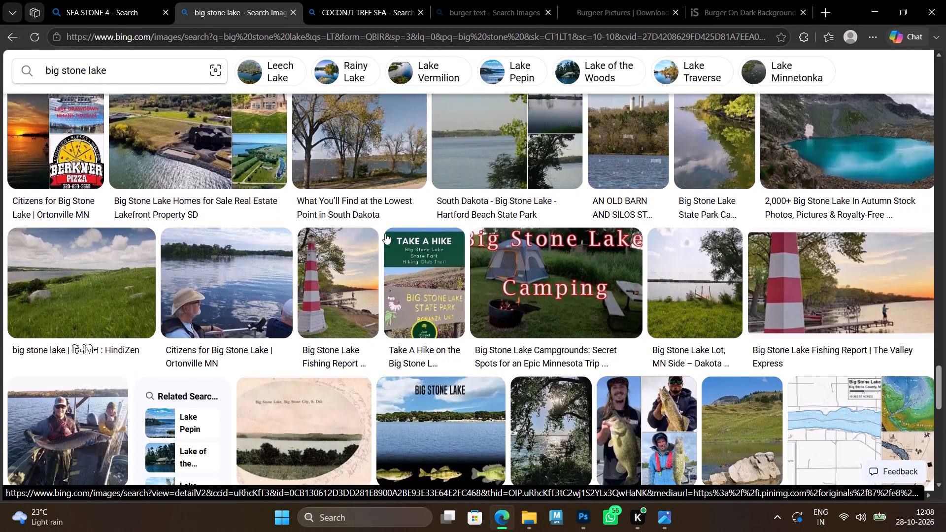
{"action": "scroll", "coordinate": [385, 233], "scroll_direction": "down", "scroll_amount": 15}
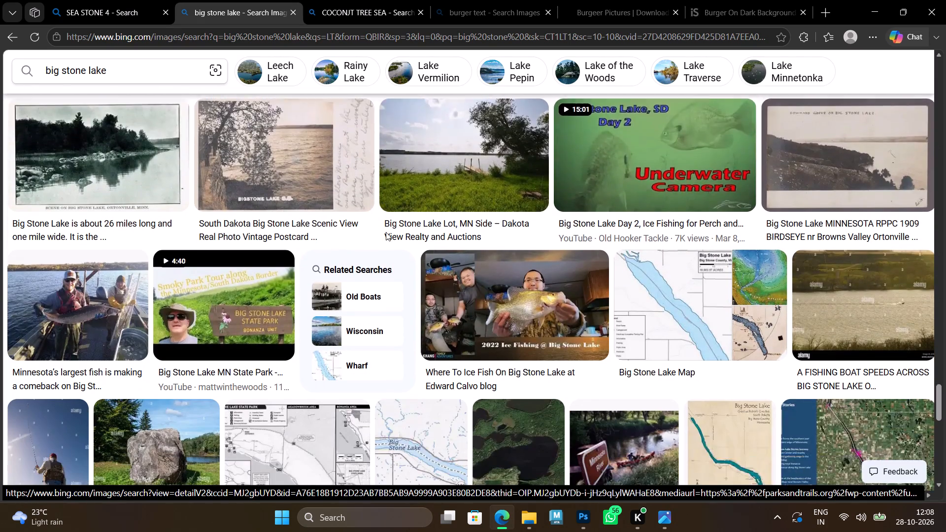
{"action": "scroll", "coordinate": [386, 232], "scroll_direction": "down", "scroll_amount": 8}
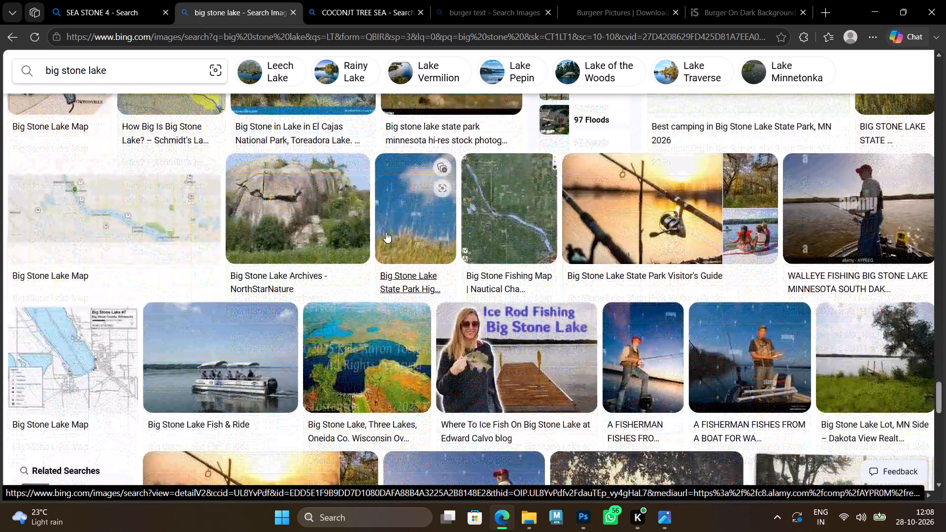
{"action": "scroll", "coordinate": [386, 232], "scroll_direction": "down", "scroll_amount": 5}
{"action": "scroll", "coordinate": [386, 232], "scroll_direction": "up", "scroll_amount": 8}
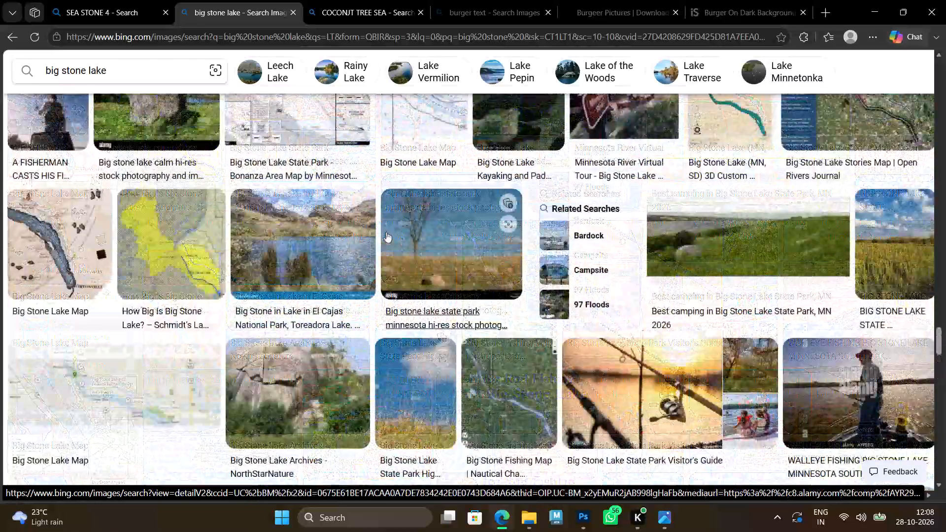
{"action": "scroll", "coordinate": [387, 231], "scroll_direction": "up", "scroll_amount": 17}
{"action": "scroll", "coordinate": [388, 228], "scroll_direction": "up", "scroll_amount": 7}
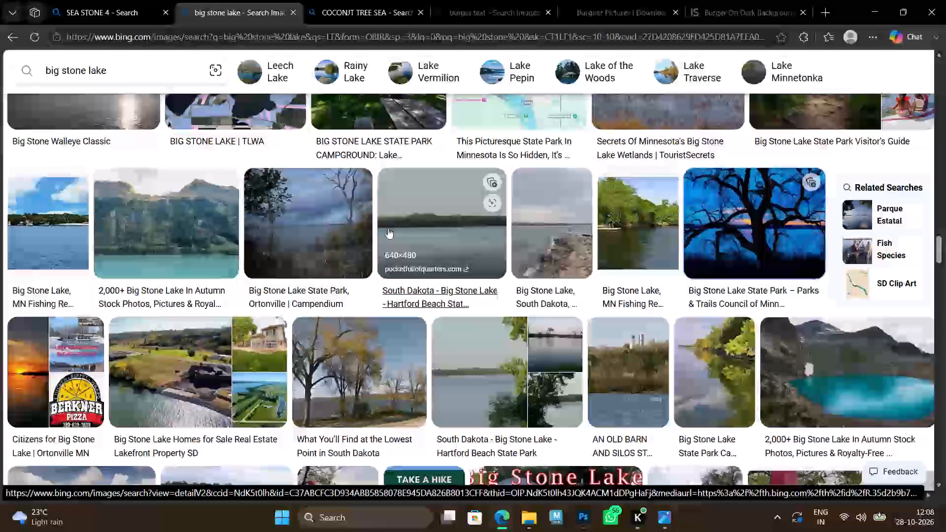
Change the image search from lake to sea by searching for "big stone sea".
{"action": "left_click", "coordinate": [116, 69]}
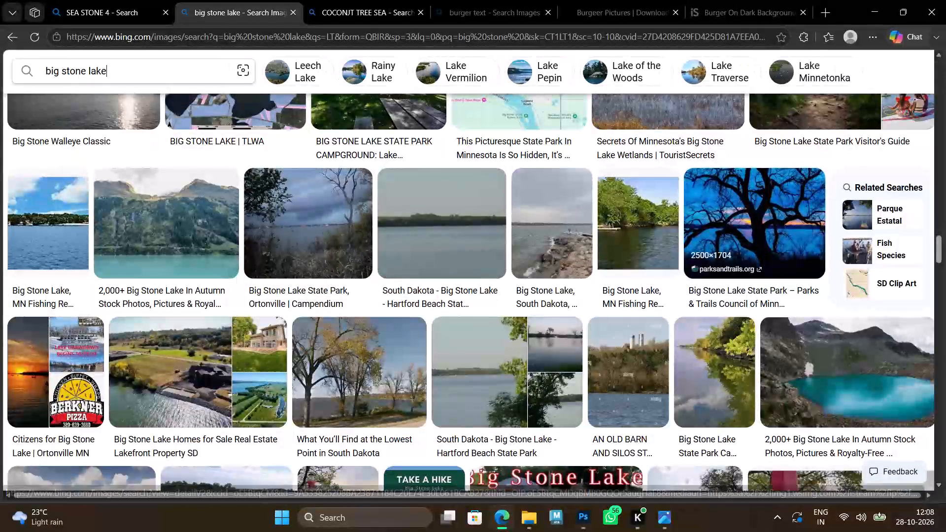
{"action": "key", "text": "BackSpace"}
{"action": "key", "text": "BackSpace"}
{"action": "key", "text": "BackSpace"}
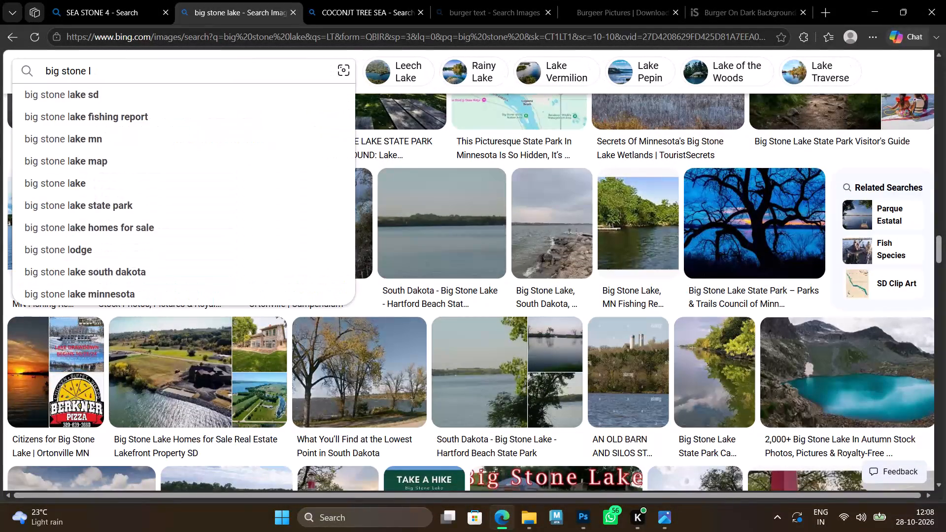
{"action": "key", "text": "BackSpace"}
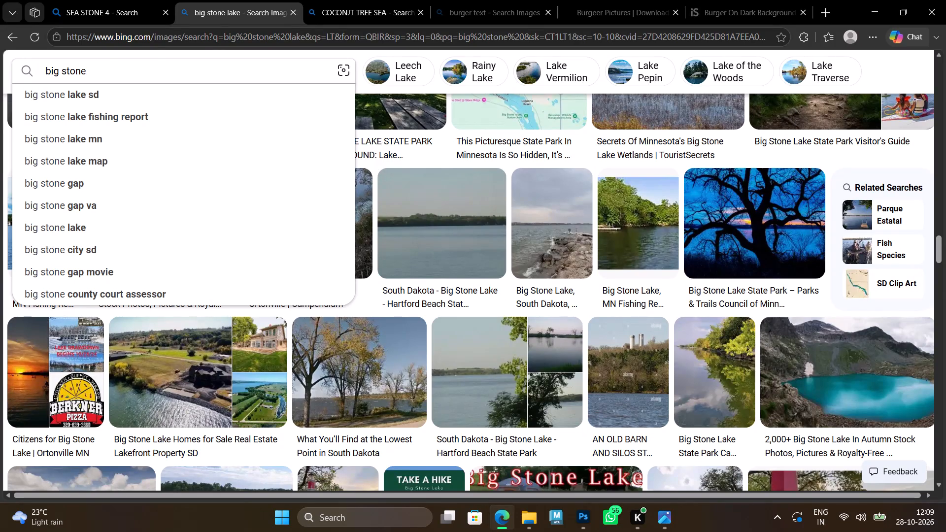
{"action": "type", "text": "sea"}
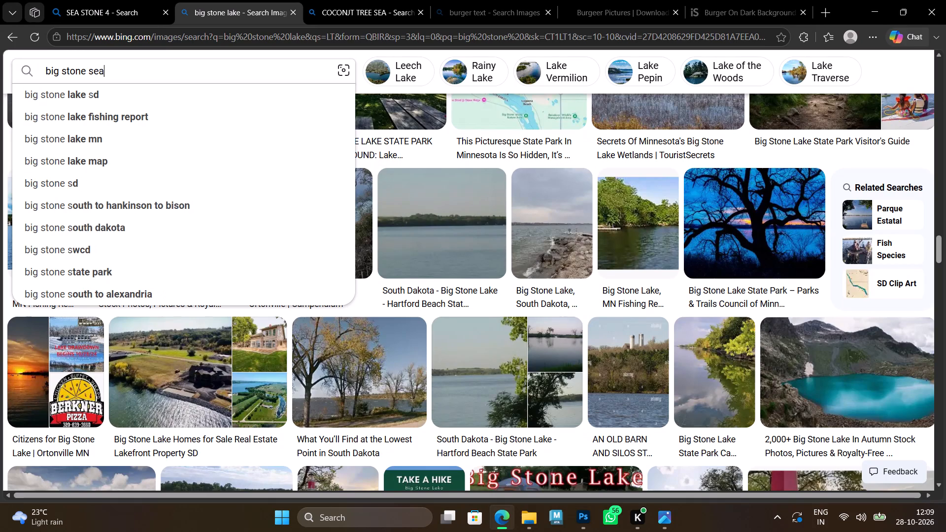
{"action": "key", "text": "Return"}
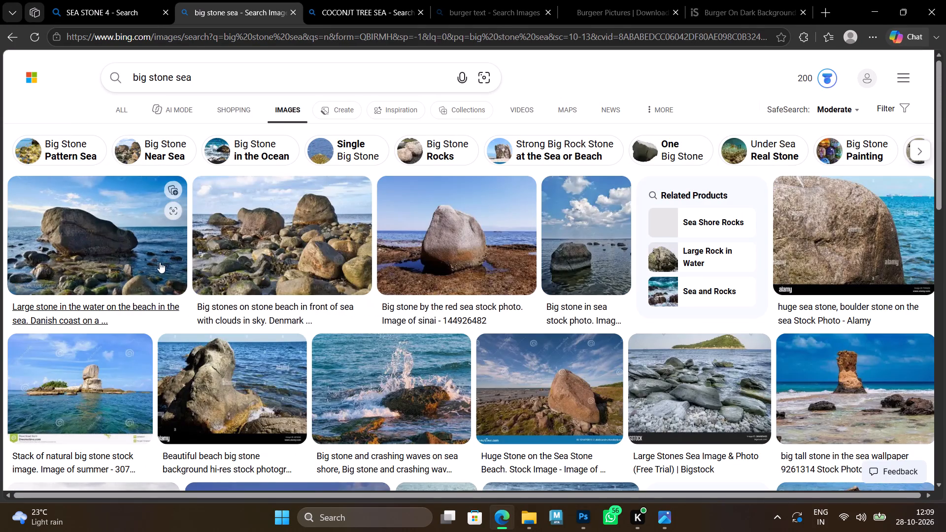
Examine the big stone sea image results for a large shoreline rock that suits the beach composite.
{"action": "scroll", "coordinate": [175, 245], "scroll_direction": "down", "scroll_amount": 2}
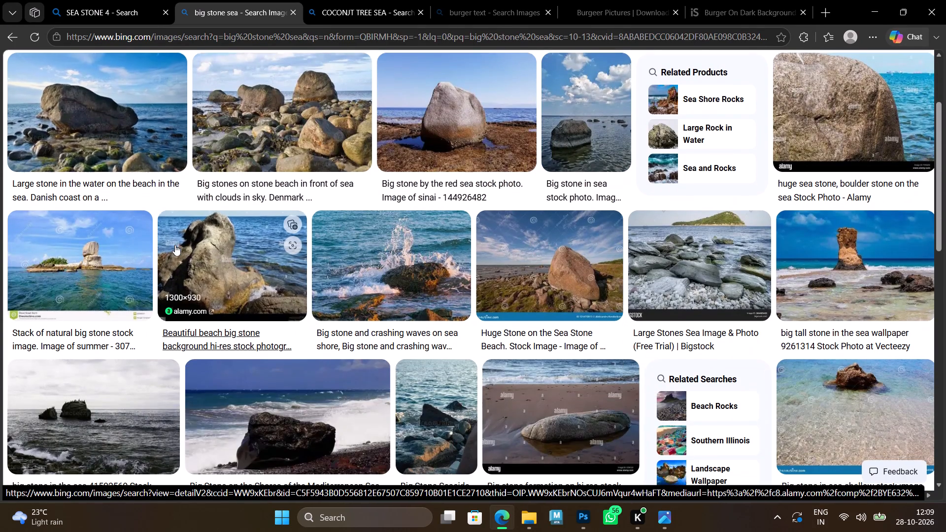
{"action": "scroll", "coordinate": [175, 245], "scroll_direction": "down", "scroll_amount": 1}
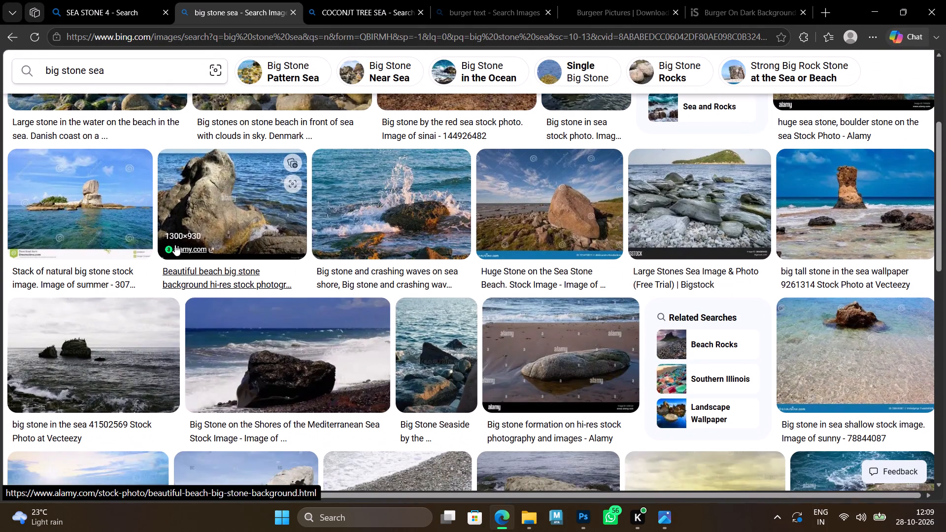
{"action": "scroll", "coordinate": [175, 245], "scroll_direction": "down", "scroll_amount": 6}
{"action": "scroll", "coordinate": [175, 245], "scroll_direction": "up", "scroll_amount": 1}
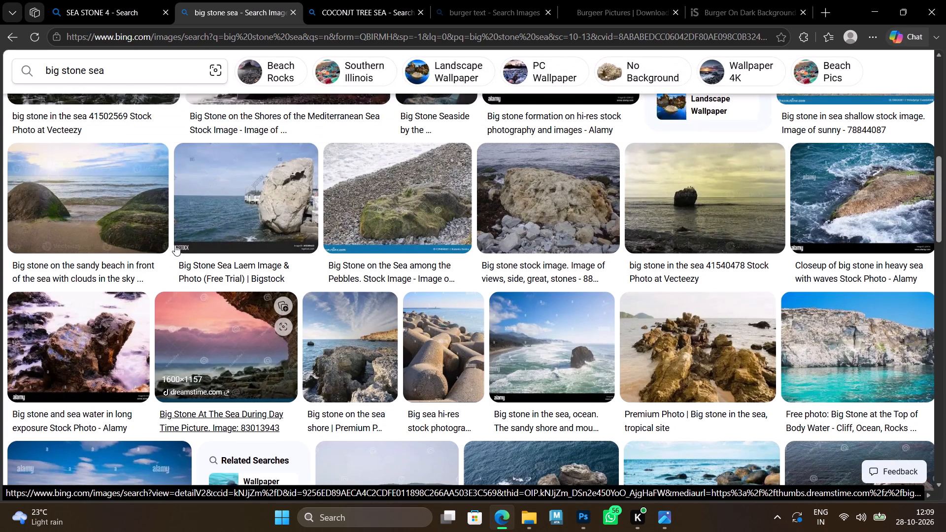
{"action": "scroll", "coordinate": [175, 245], "scroll_direction": "down", "scroll_amount": 4}
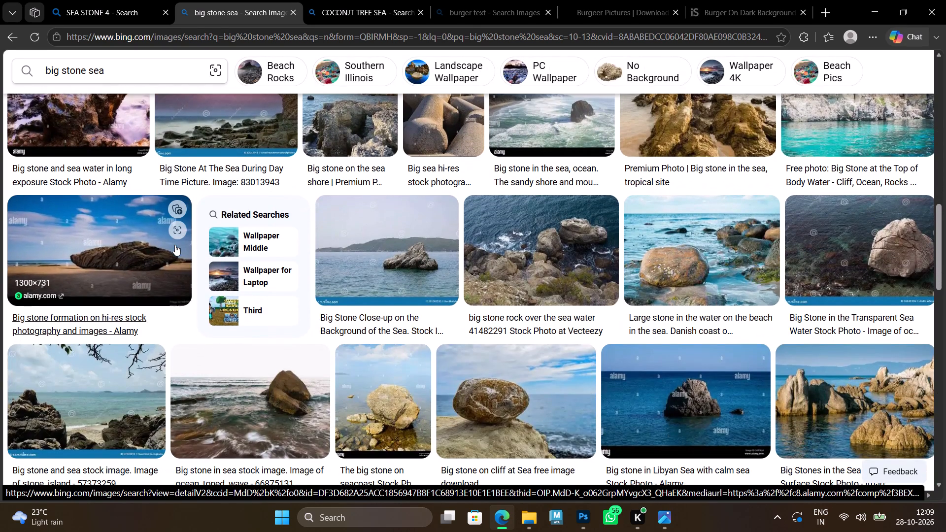
{"action": "scroll", "coordinate": [175, 245], "scroll_direction": "down", "scroll_amount": 1}
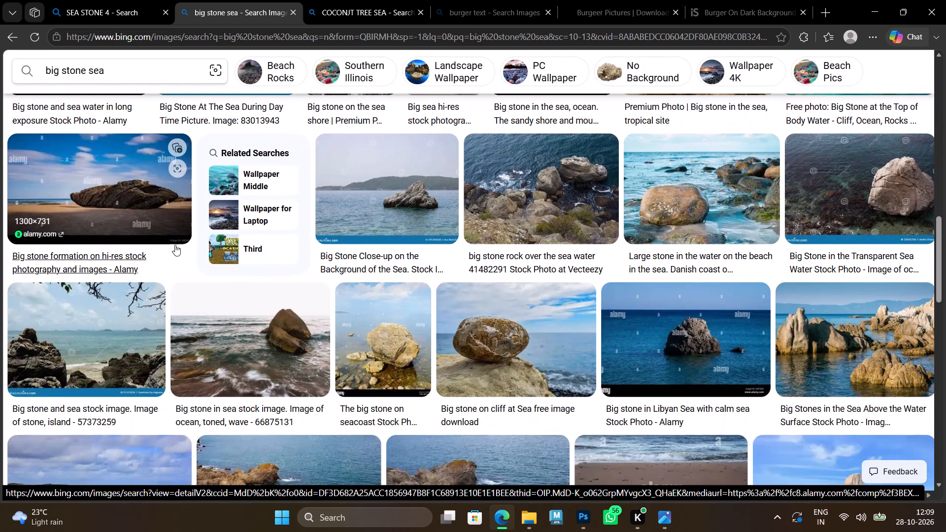
{"action": "scroll", "coordinate": [175, 245], "scroll_direction": "down", "scroll_amount": 2}
{"action": "scroll", "coordinate": [175, 245], "scroll_direction": "up", "scroll_amount": 1}
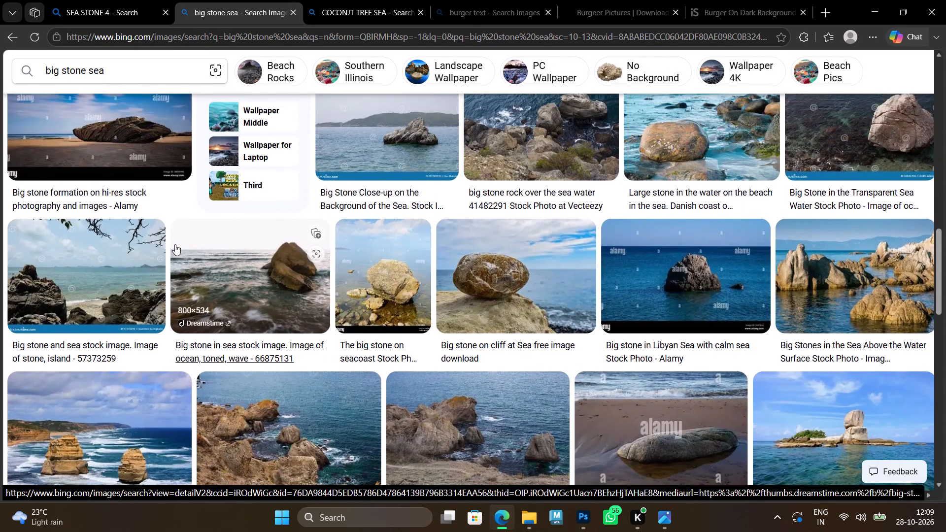
{"action": "scroll", "coordinate": [175, 244], "scroll_direction": "down", "scroll_amount": 6}
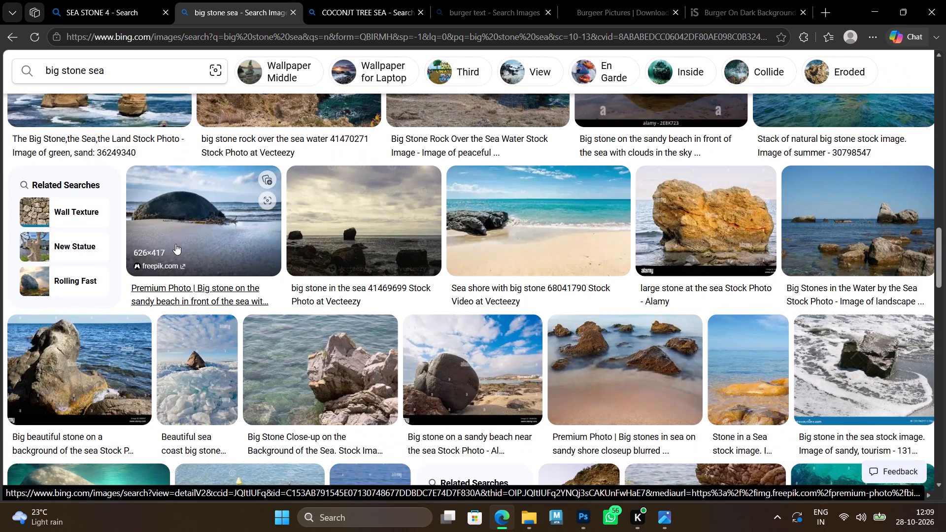
{"action": "scroll", "coordinate": [175, 244], "scroll_direction": "down", "scroll_amount": 4}
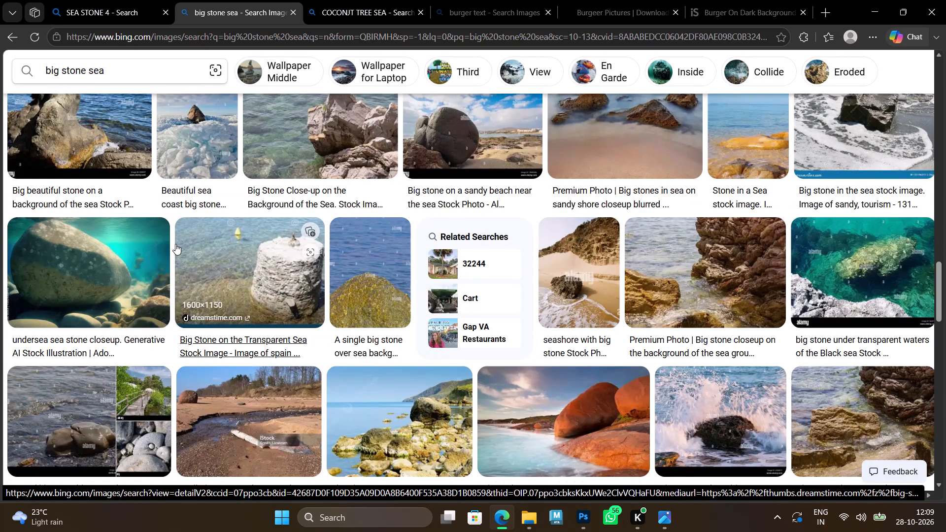
{"action": "scroll", "coordinate": [175, 244], "scroll_direction": "down", "scroll_amount": 4}
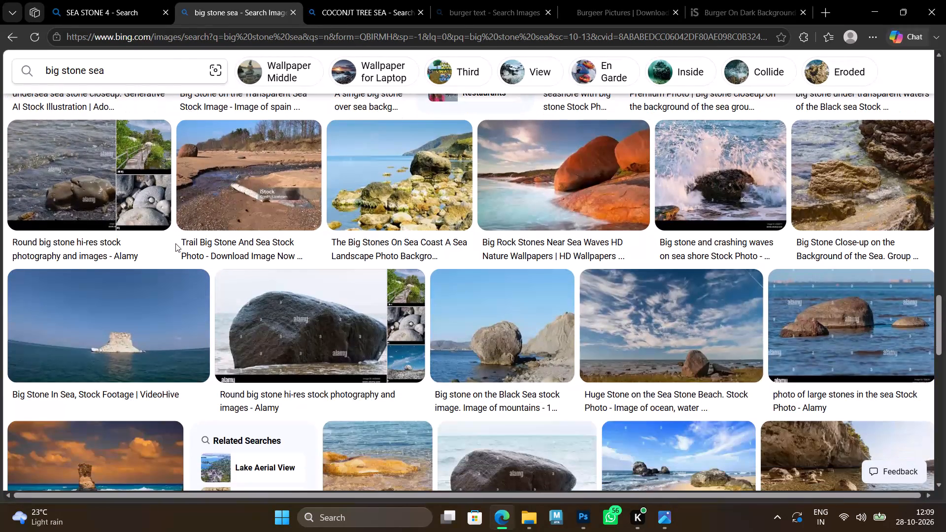
{"action": "scroll", "coordinate": [175, 243], "scroll_direction": "down", "scroll_amount": 6}
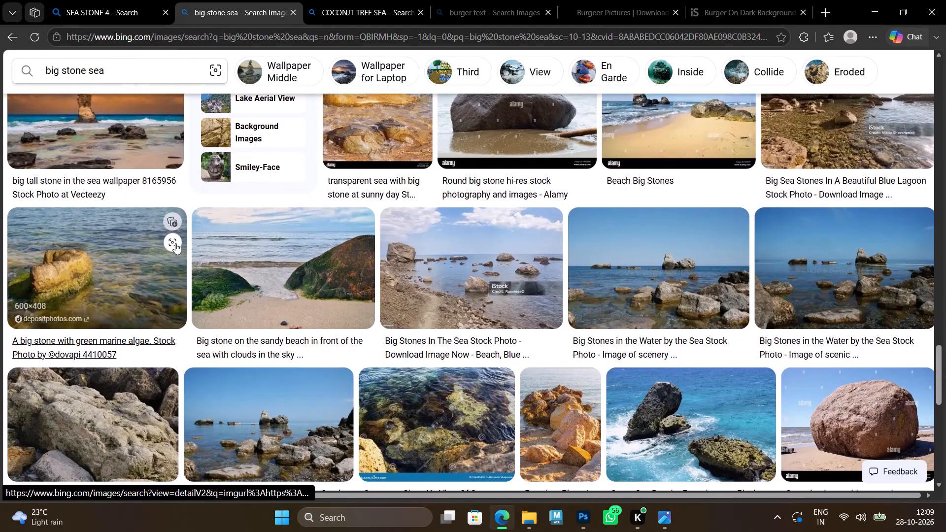
{"action": "scroll", "coordinate": [175, 243], "scroll_direction": "down", "scroll_amount": 3}
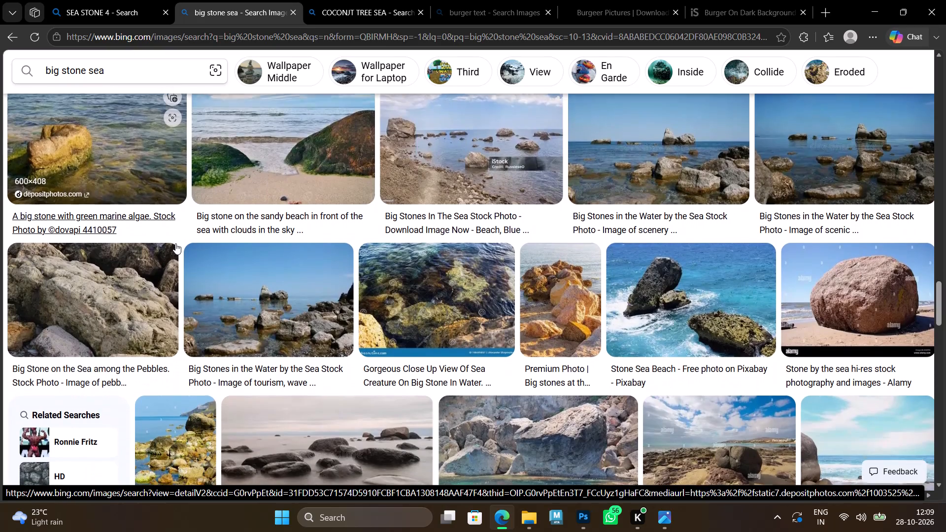
{"action": "scroll", "coordinate": [175, 243], "scroll_direction": "down", "scroll_amount": 3}
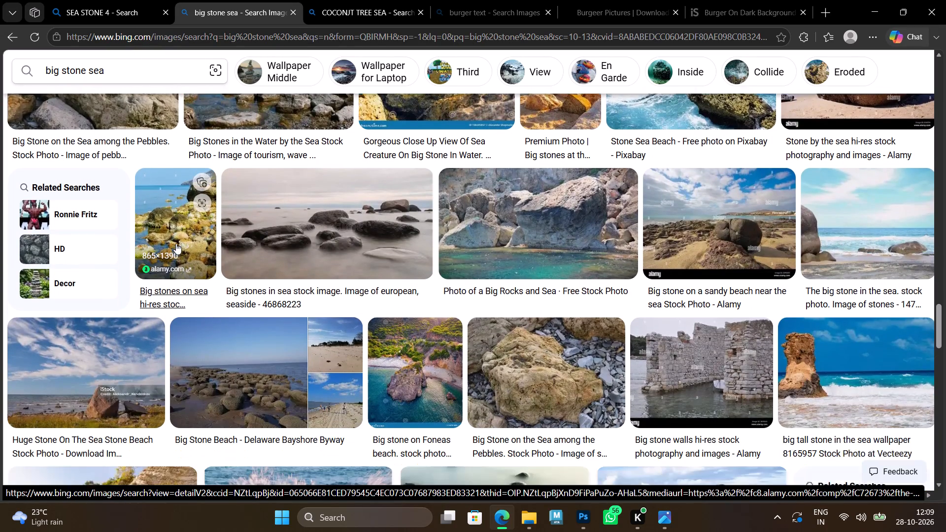
{"action": "scroll", "coordinate": [176, 243], "scroll_direction": "down", "scroll_amount": 2}
{"action": "scroll", "coordinate": [176, 243], "scroll_direction": "up", "scroll_amount": 1}
{"action": "scroll", "coordinate": [176, 243], "scroll_direction": "down", "scroll_amount": 2}
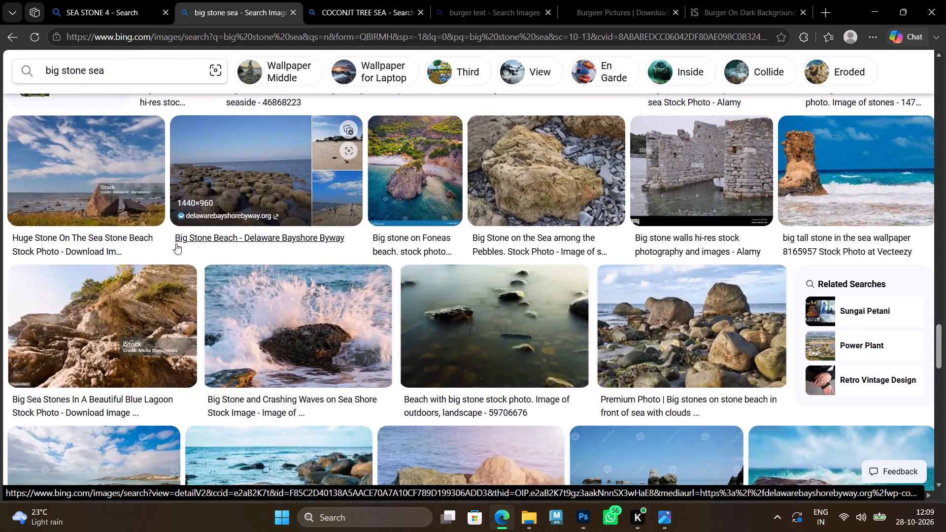
{"action": "scroll", "coordinate": [176, 243], "scroll_direction": "down", "scroll_amount": 3}
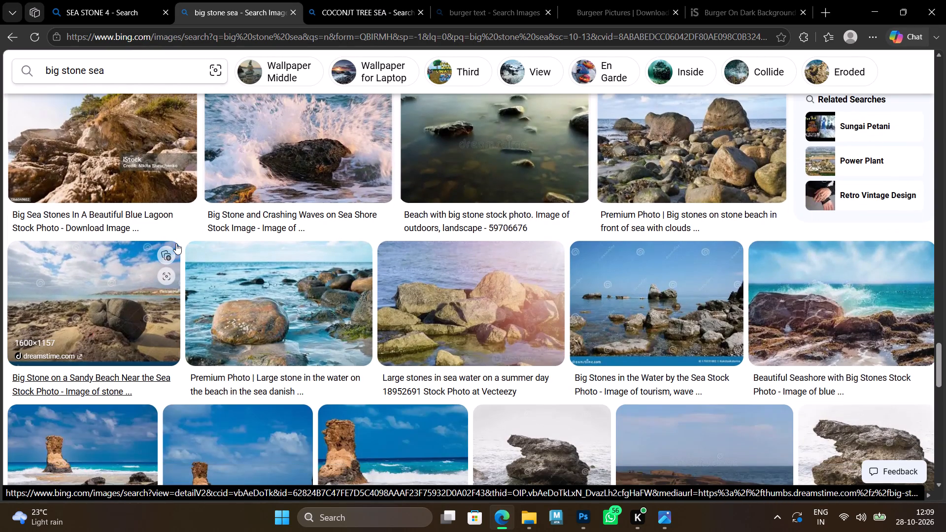
{"action": "scroll", "coordinate": [176, 243], "scroll_direction": "down", "scroll_amount": 3}
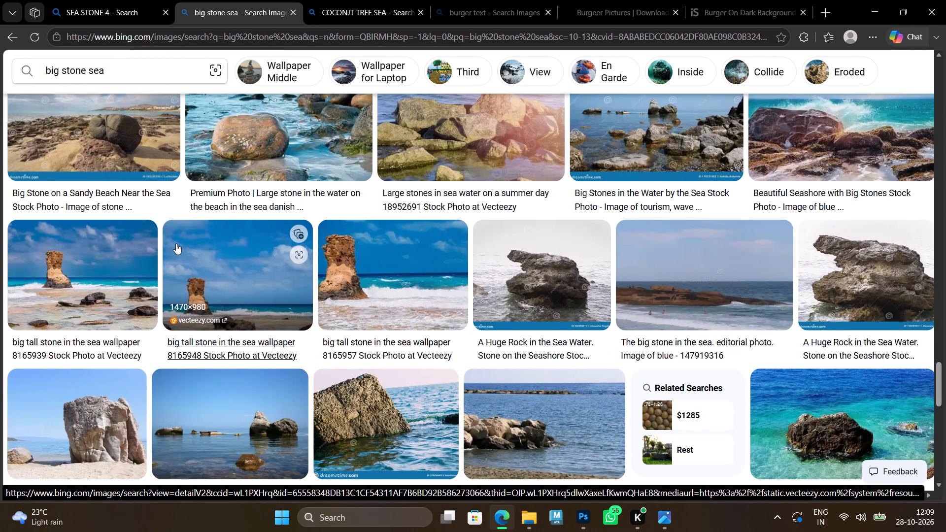
{"action": "scroll", "coordinate": [176, 243], "scroll_direction": "up", "scroll_amount": 1}
{"action": "scroll", "coordinate": [176, 243], "scroll_direction": "down", "scroll_amount": 4}
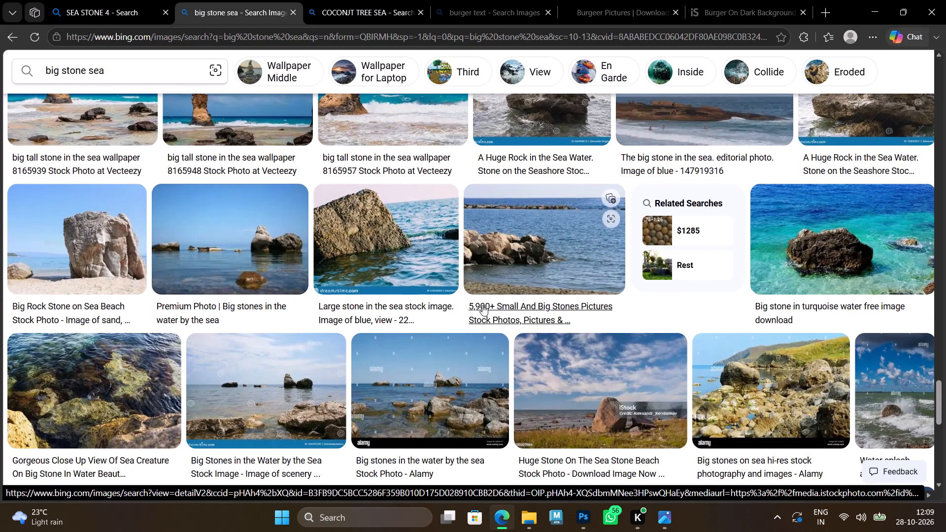
{"action": "scroll", "coordinate": [482, 305], "scroll_direction": "down", "scroll_amount": 5}
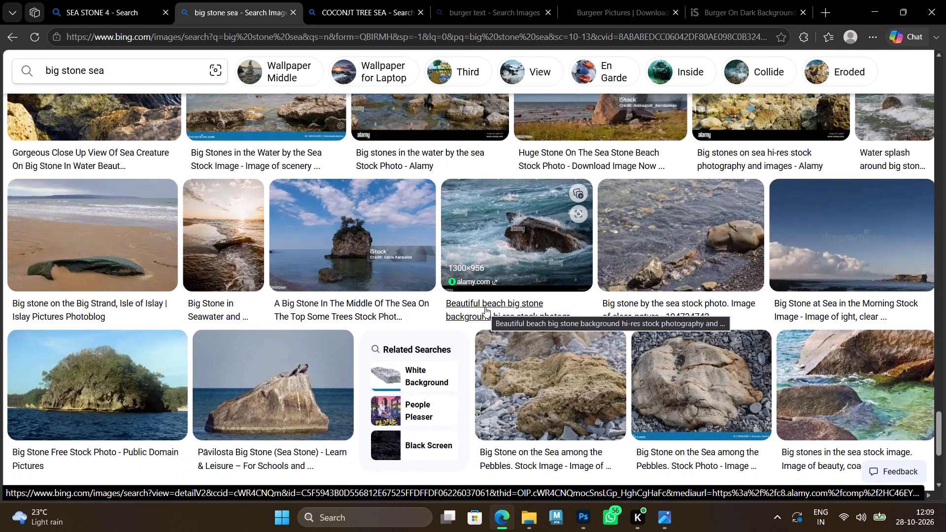
{"action": "scroll", "coordinate": [485, 307], "scroll_direction": "up", "scroll_amount": 1}
{"action": "scroll", "coordinate": [485, 307], "scroll_direction": "down", "scroll_amount": 7}
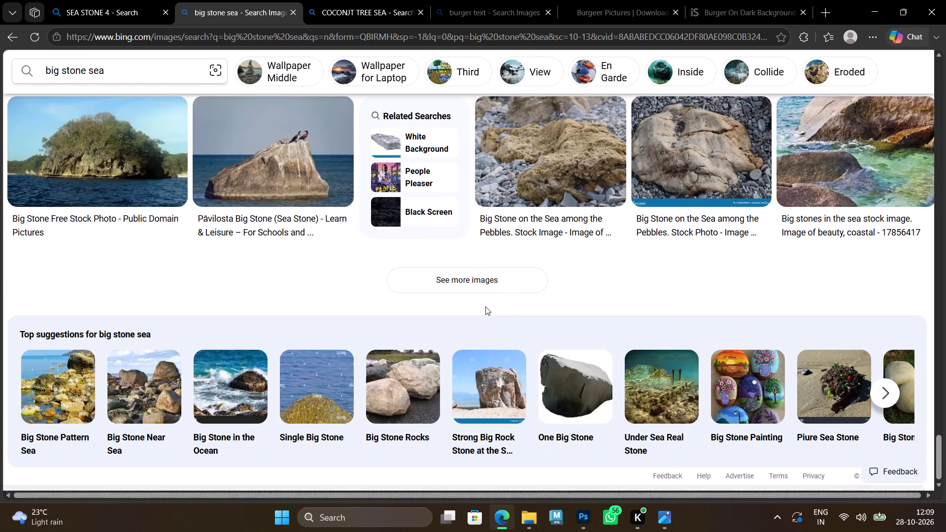
Load more image results for the big stone sea search.
{"action": "left_click", "coordinate": [480, 285]}
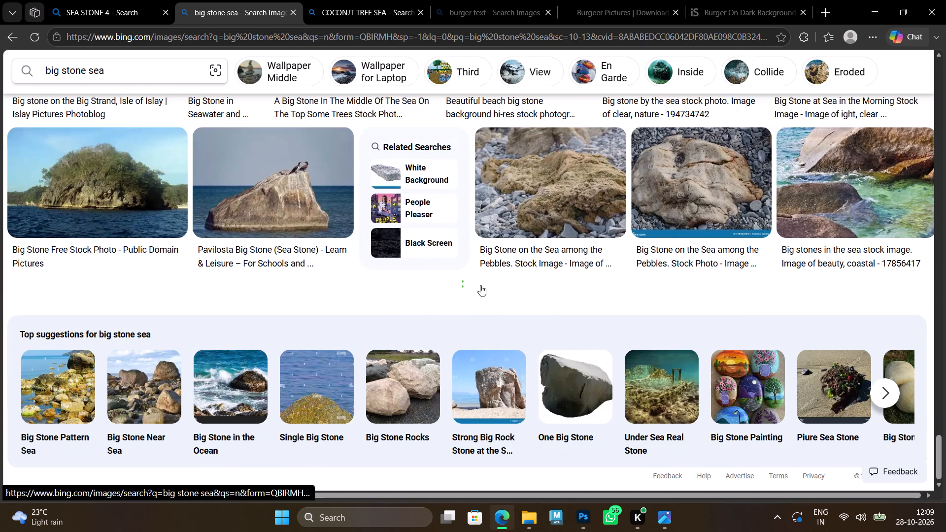
Examine the further big stone sea image results for a large rock that suits the beach composite.
{"action": "scroll", "coordinate": [479, 285], "scroll_direction": "down", "scroll_amount": 1}
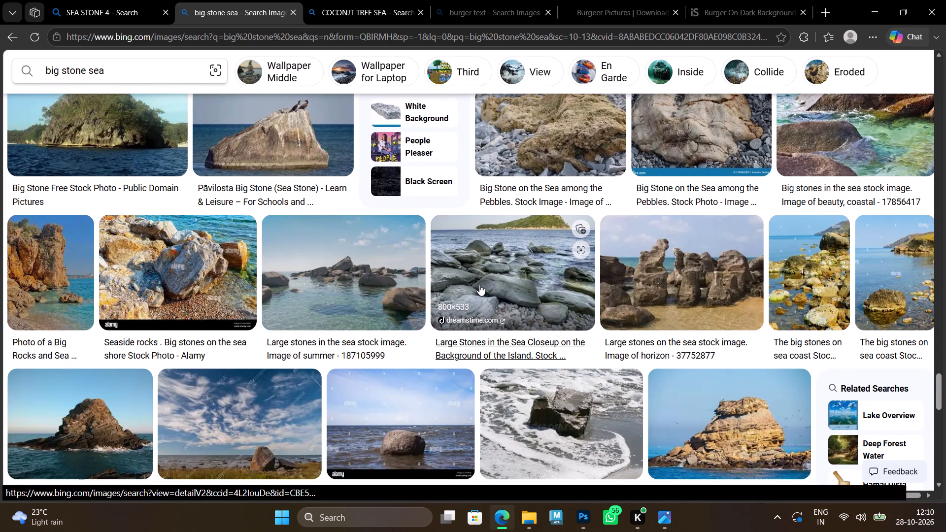
{"action": "scroll", "coordinate": [479, 285], "scroll_direction": "down", "scroll_amount": 6}
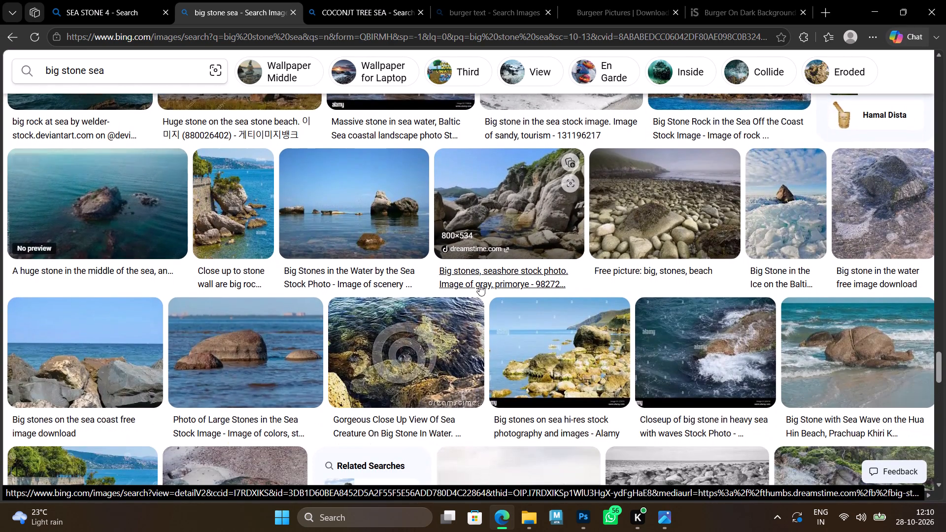
{"action": "scroll", "coordinate": [479, 285], "scroll_direction": "down", "scroll_amount": 4}
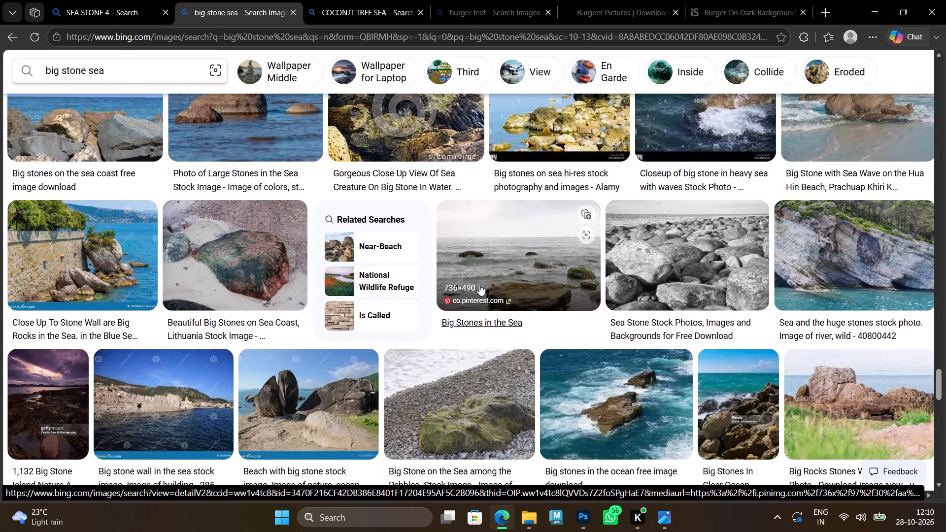
{"action": "scroll", "coordinate": [479, 285], "scroll_direction": "down", "scroll_amount": 4}
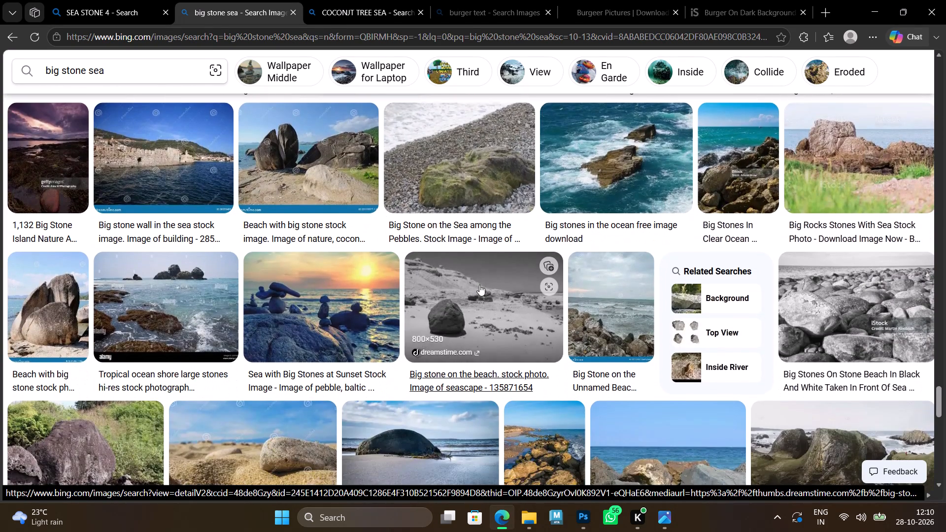
{"action": "scroll", "coordinate": [479, 285], "scroll_direction": "down", "scroll_amount": 2}
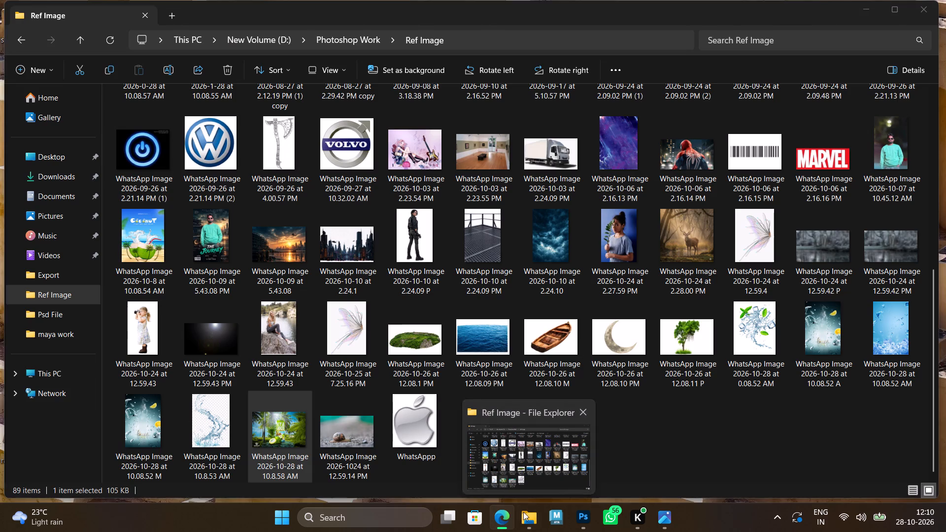
Switch to File Explorer's Ref Image folder and open the image WhatsApp Image 2026-10-28 at 10.8.58 AM for reference.
{"action": "left_click", "coordinate": [530, 464]}
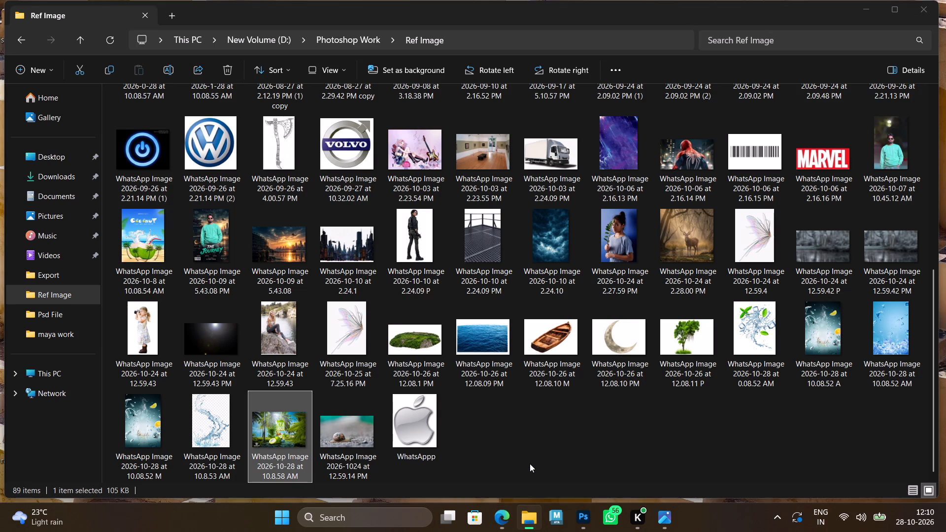
{"action": "double_click", "coordinate": [293, 429]}
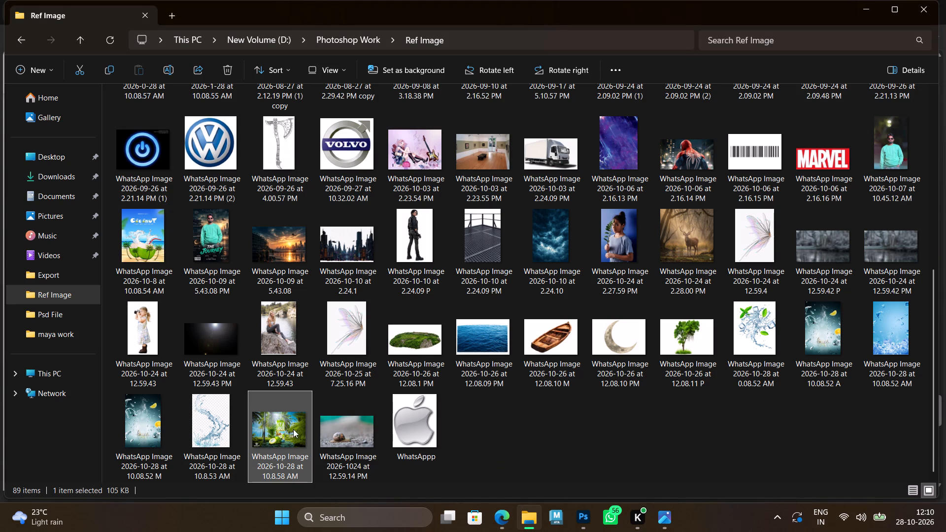
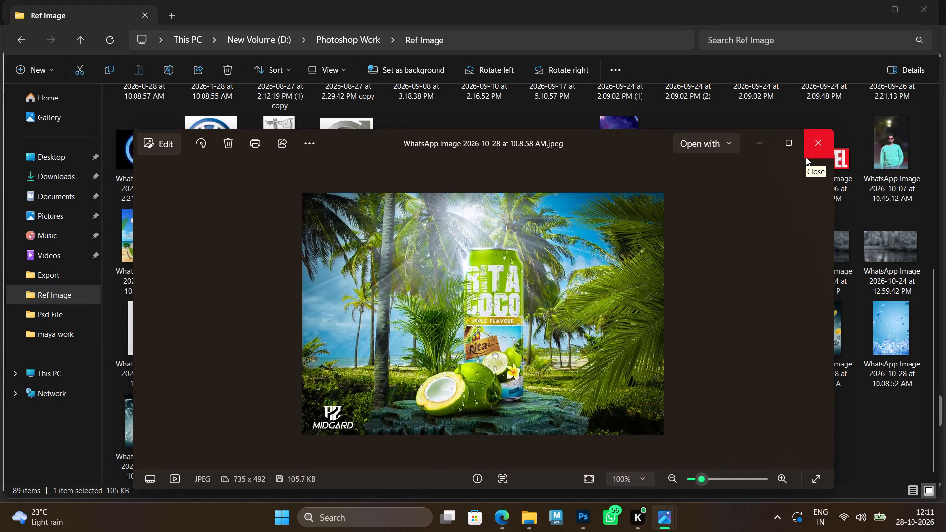
Close the coconut drink reference preview and check the palm beach composite in Photoshop before returning to the Ref Image folder.
{"action": "left_click", "coordinate": [821, 154]}
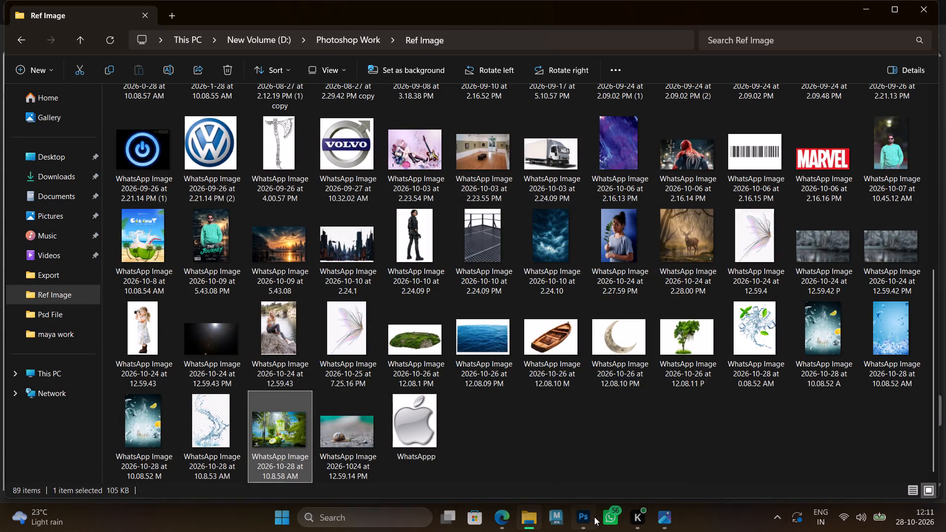
{"action": "left_click", "coordinate": [567, 472]}
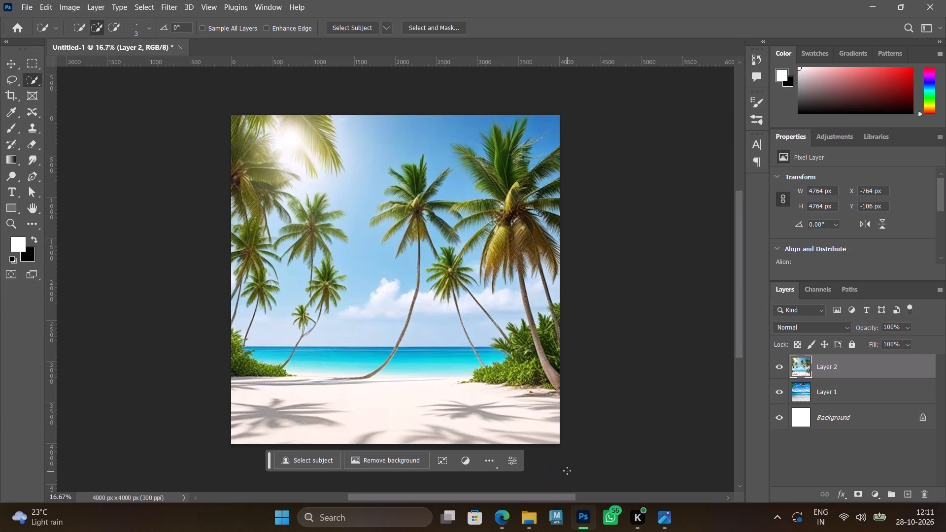
{"action": "left_click", "coordinate": [526, 512]}
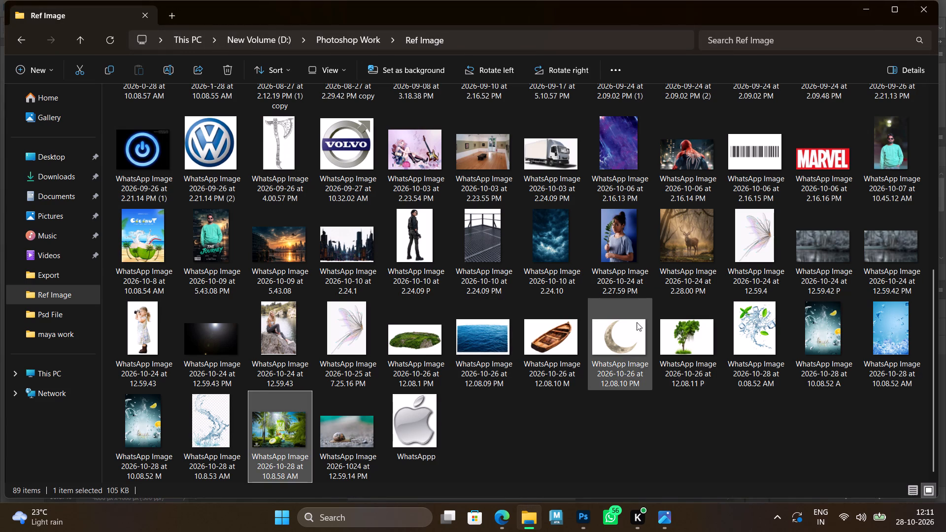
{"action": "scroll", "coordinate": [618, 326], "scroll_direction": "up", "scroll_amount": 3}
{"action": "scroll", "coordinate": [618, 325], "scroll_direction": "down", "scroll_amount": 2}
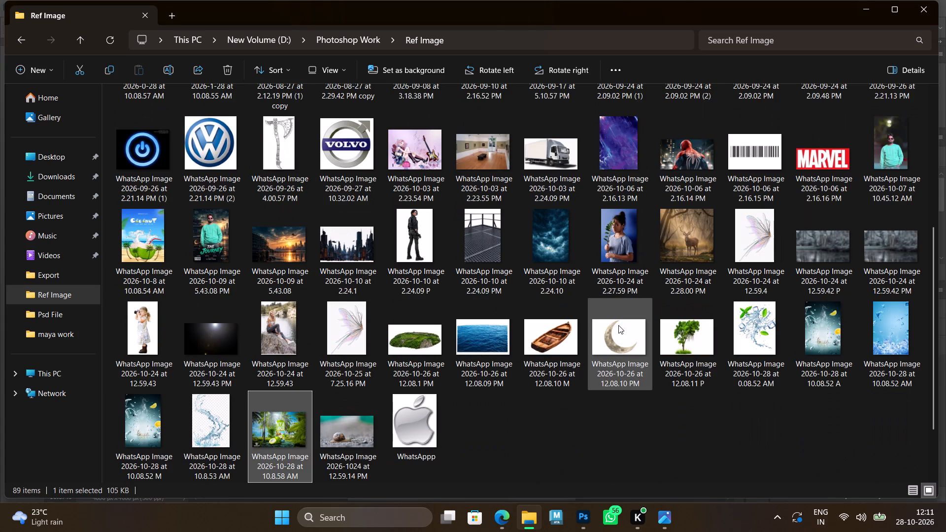
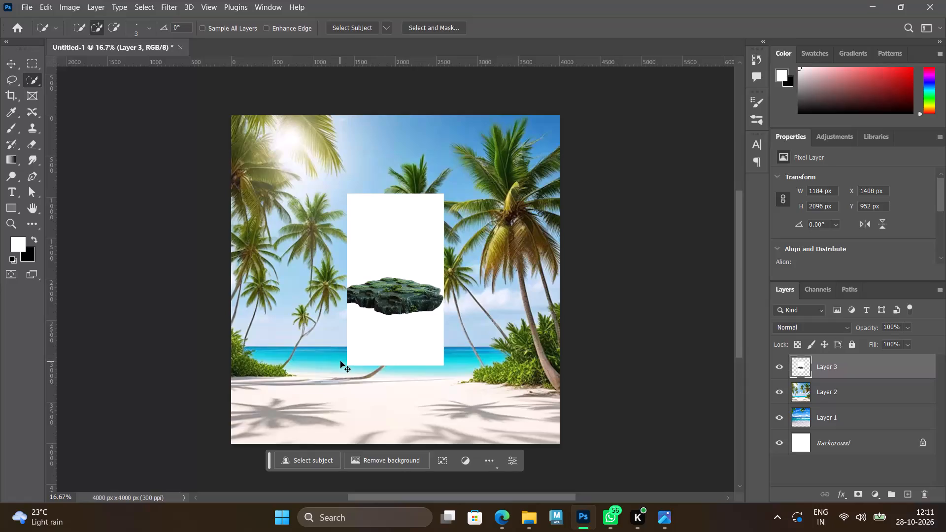
Scale the rock layer up proportionally to about 201%, extending it down over the beach.
{"action": "key", "text": "ctrl+t"}
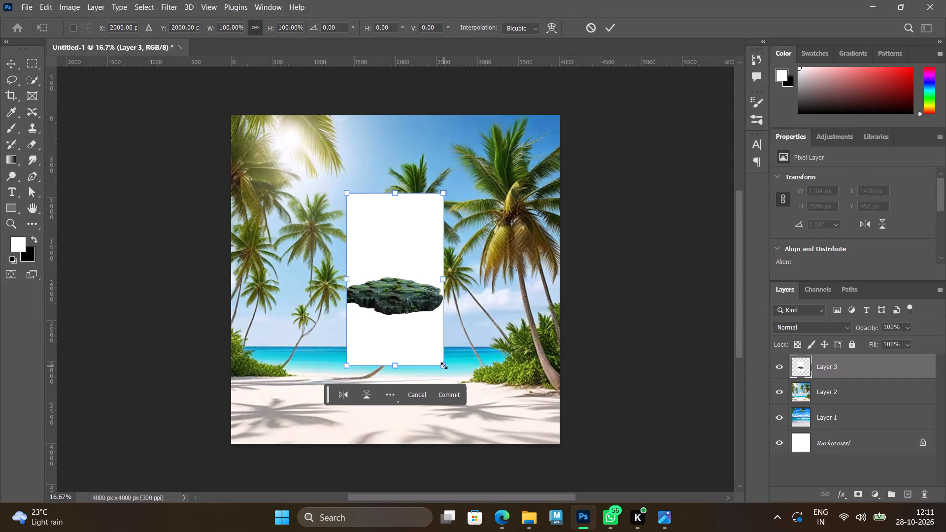
{"action": "left_click_drag", "start_coordinate": [444, 366], "coordinate": [662, 471]}
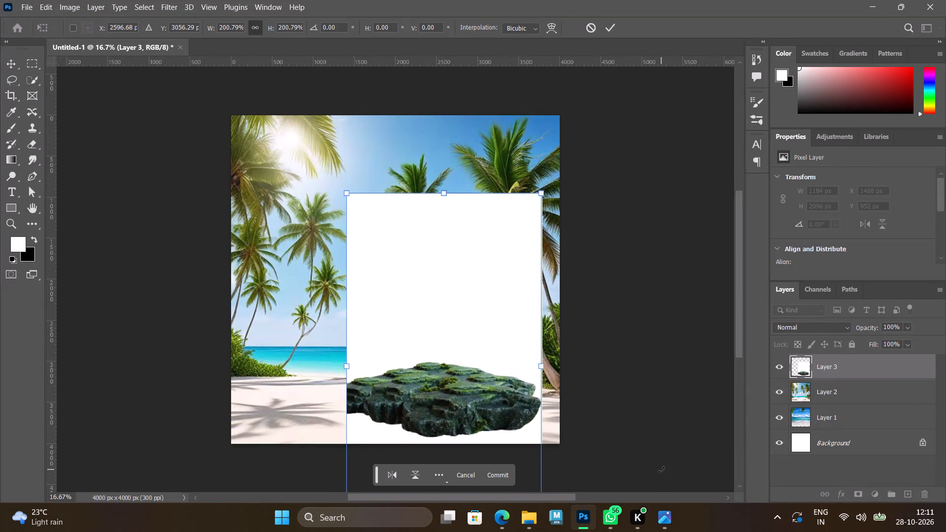
{"action": "key", "text": "Return"}
Remove the rock's white background by selecting the rock as subject, inverting the selection and deleting, leaving nothing selected.
{"action": "left_click", "coordinate": [352, 31]}
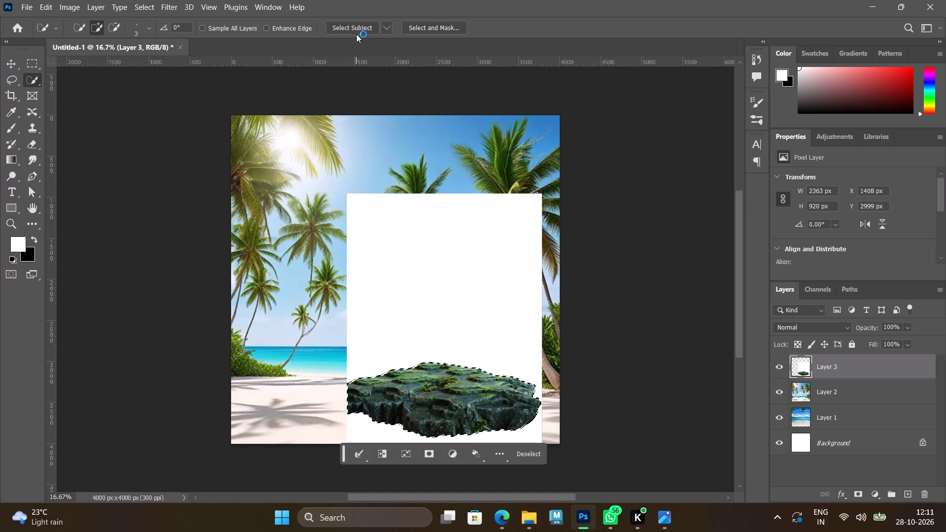
{"action": "key", "text": "ctrl+shift+i"}
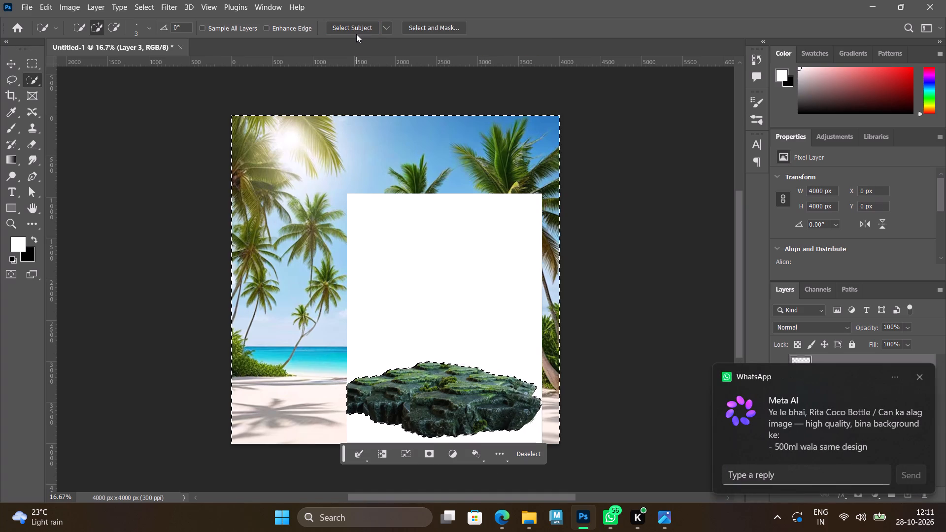
{"action": "key", "text": "Delete"}
{"action": "key", "text": "ctrl+d"}
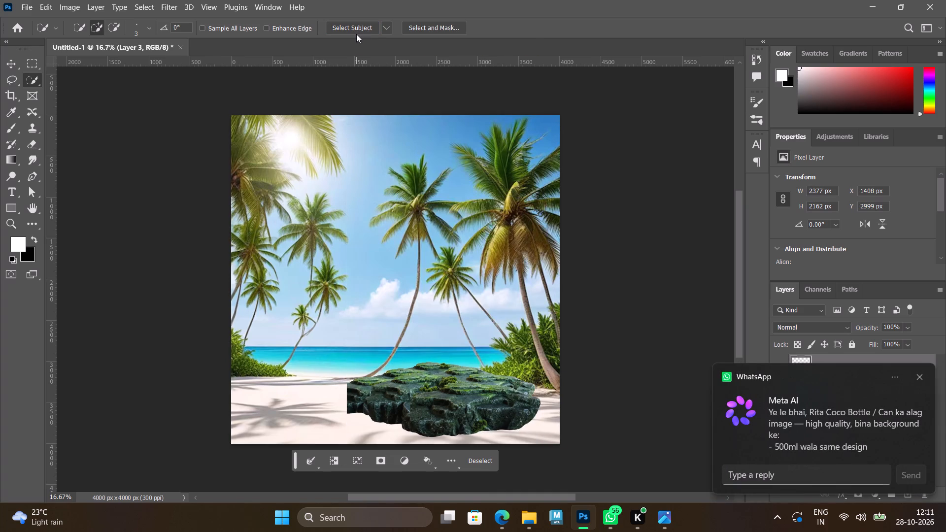
Enlarge the cut-out rock to about 169% and place it over the sand in the canvas's lower-left corner, at about X -1111, Y 3066 px.
{"action": "key", "text": "ctrl+t"}
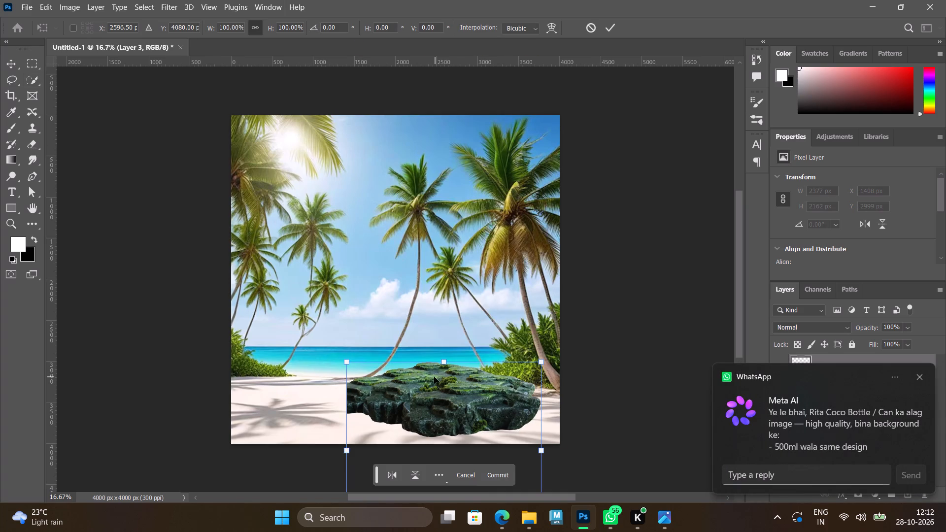
{"action": "left_click_drag", "start_coordinate": [449, 400], "coordinate": [379, 365]}
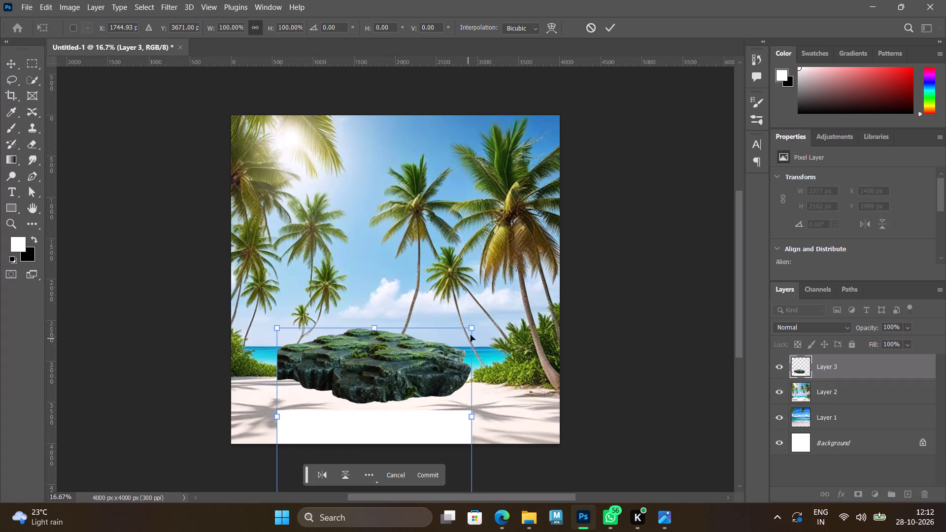
{"action": "left_click_drag", "start_coordinate": [474, 327], "coordinate": [634, 232]}
{"action": "left_click_drag", "start_coordinate": [438, 267], "coordinate": [364, 427]}
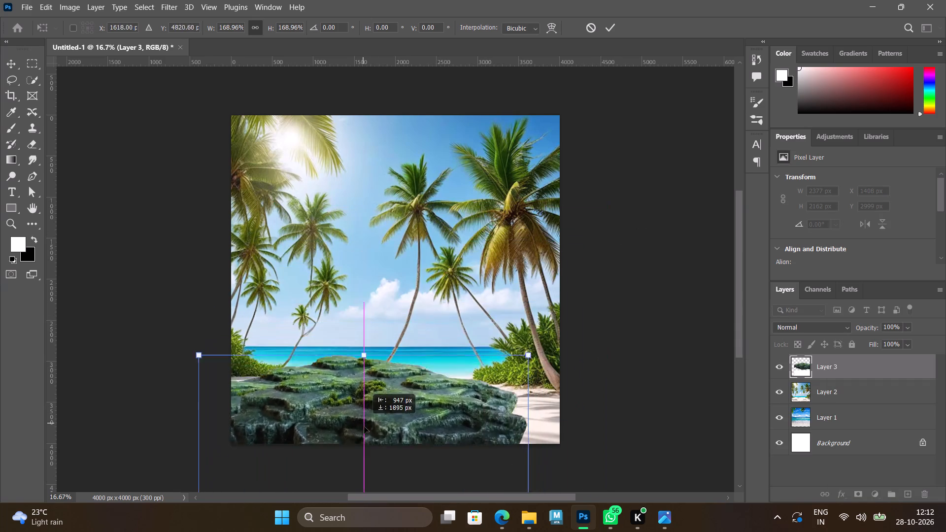
{"action": "left_click_drag", "start_coordinate": [364, 427], "coordinate": [344, 424]}
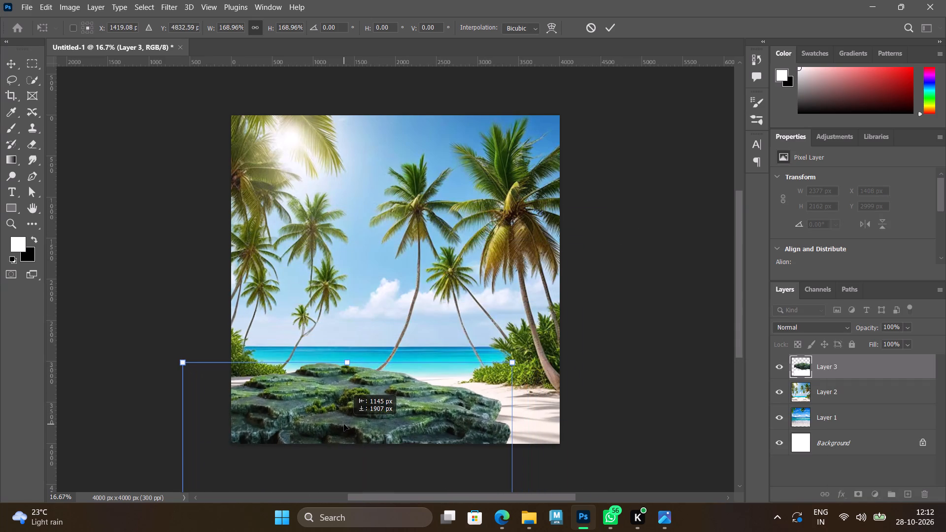
{"action": "left_click_drag", "start_coordinate": [344, 424], "coordinate": [338, 426]}
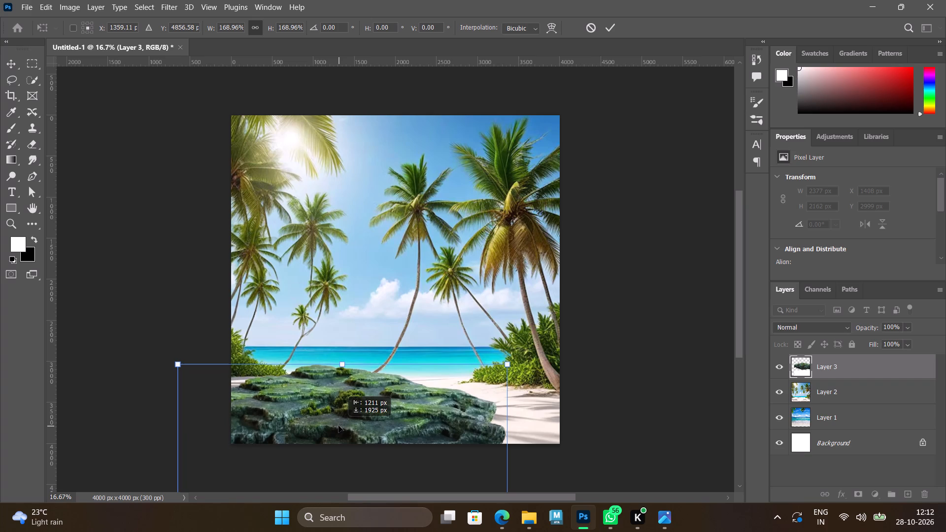
{"action": "left_click_drag", "start_coordinate": [338, 426], "coordinate": [338, 425]}
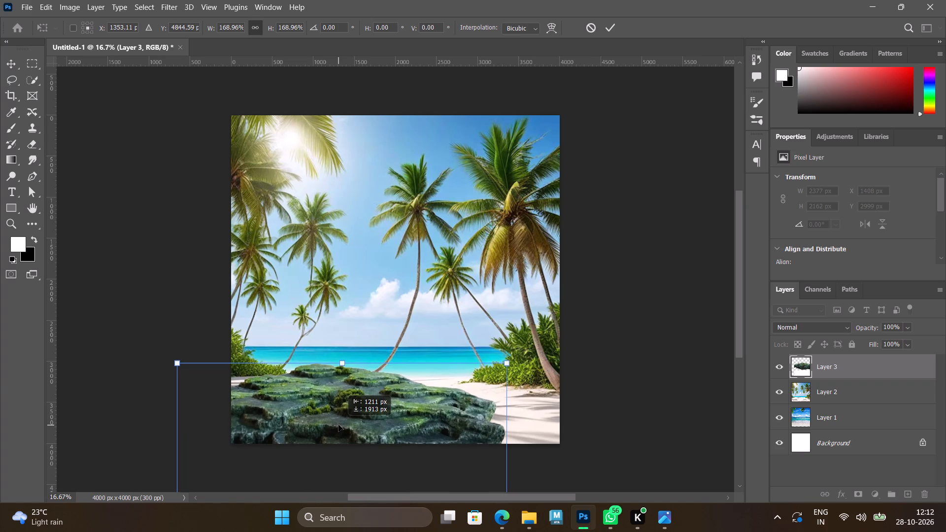
{"action": "left_click_drag", "start_coordinate": [338, 425], "coordinate": [335, 425]}
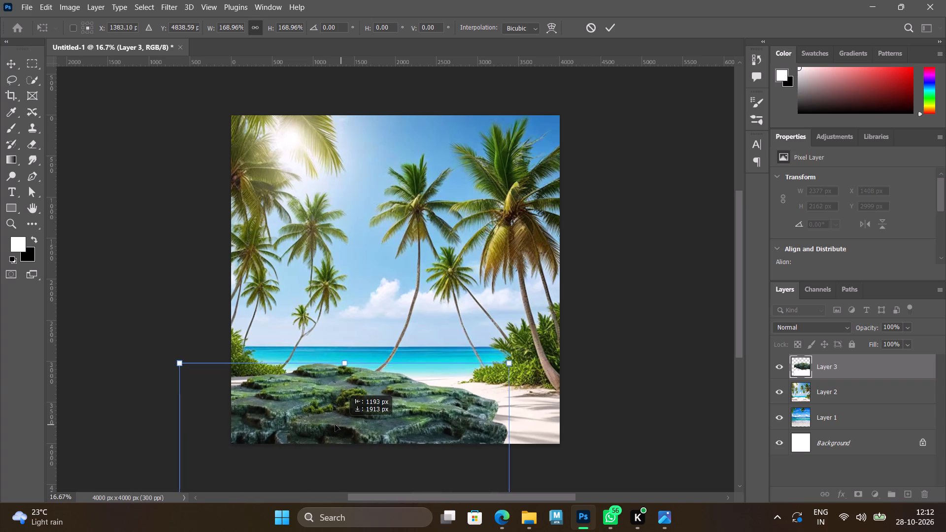
{"action": "left_click_drag", "start_coordinate": [335, 425], "coordinate": [301, 429]}
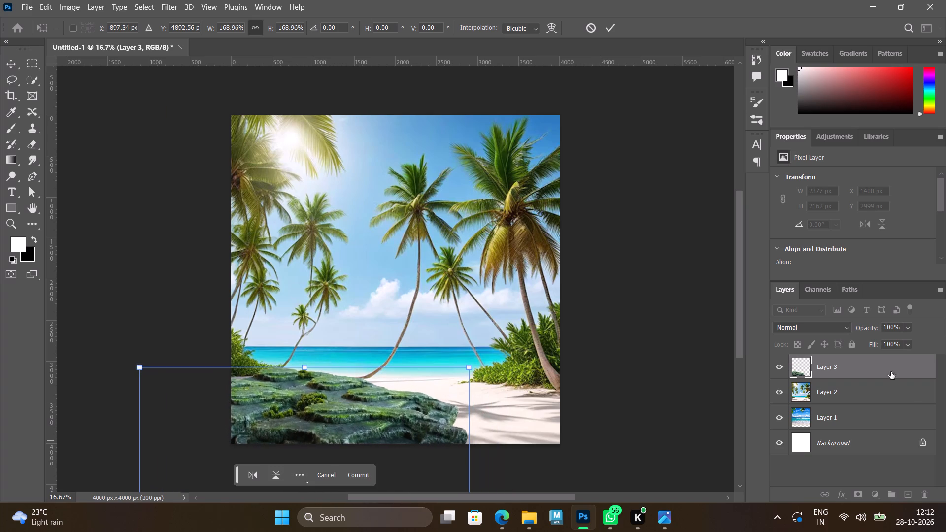
{"action": "left_click", "coordinate": [881, 375]}
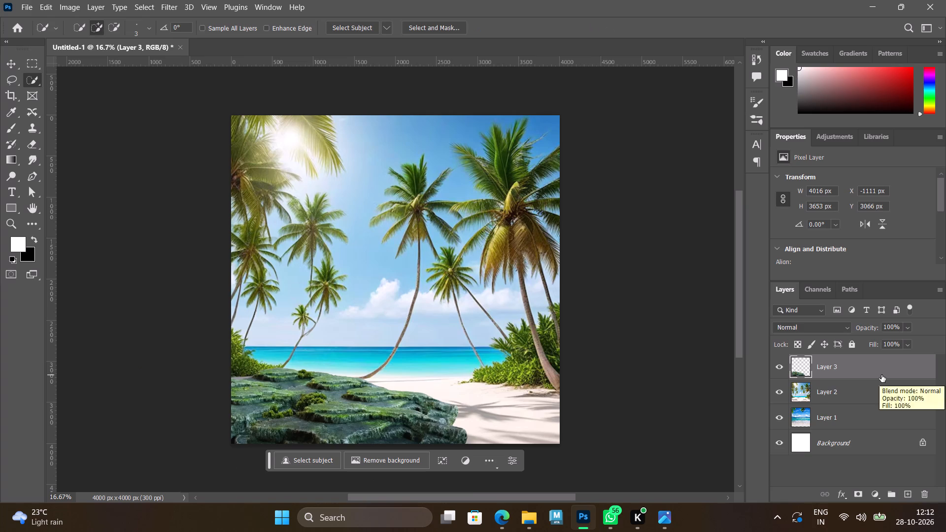
Duplicate the rock layer and shift the copy about 1637 px right at the same height to extend the rocks across the foreground.
{"action": "key", "text": "ctrl+j"}
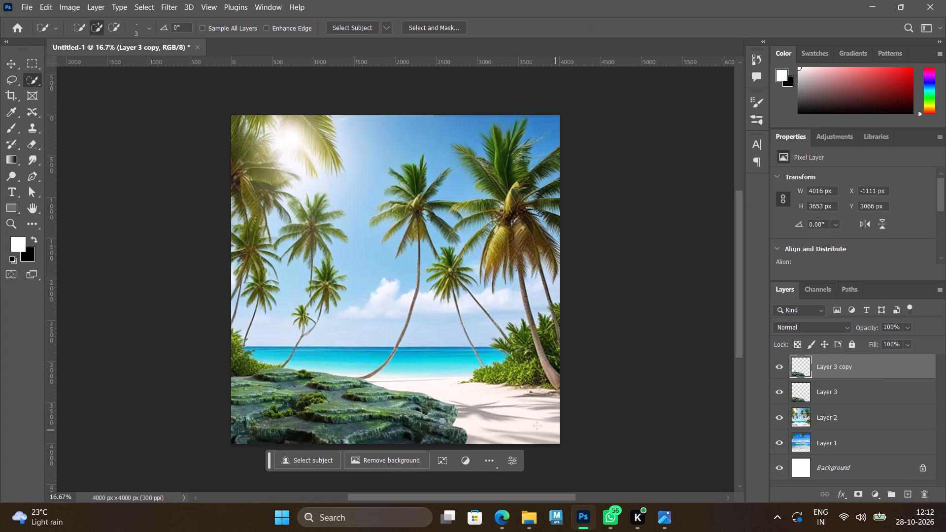
{"action": "key", "text": "ctrl+t"}
{"action": "left_click_drag", "start_coordinate": [372, 416], "coordinate": [399, 404]}
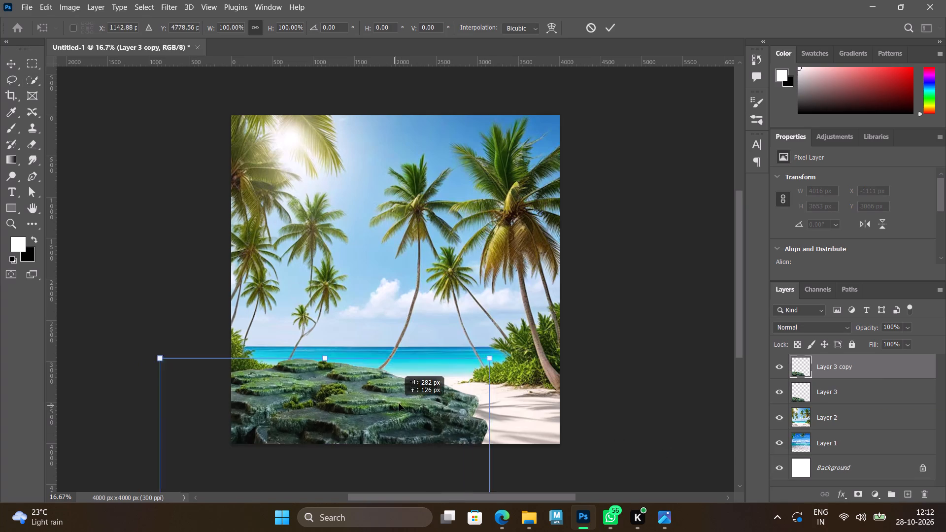
{"action": "left_click_drag", "start_coordinate": [399, 404], "coordinate": [498, 396]}
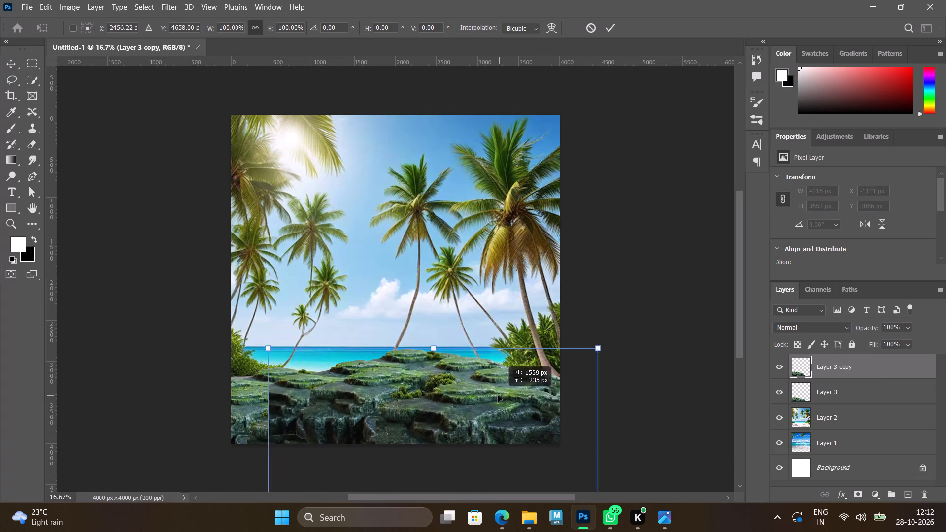
{"action": "left_click_drag", "start_coordinate": [498, 396], "coordinate": [499, 416]}
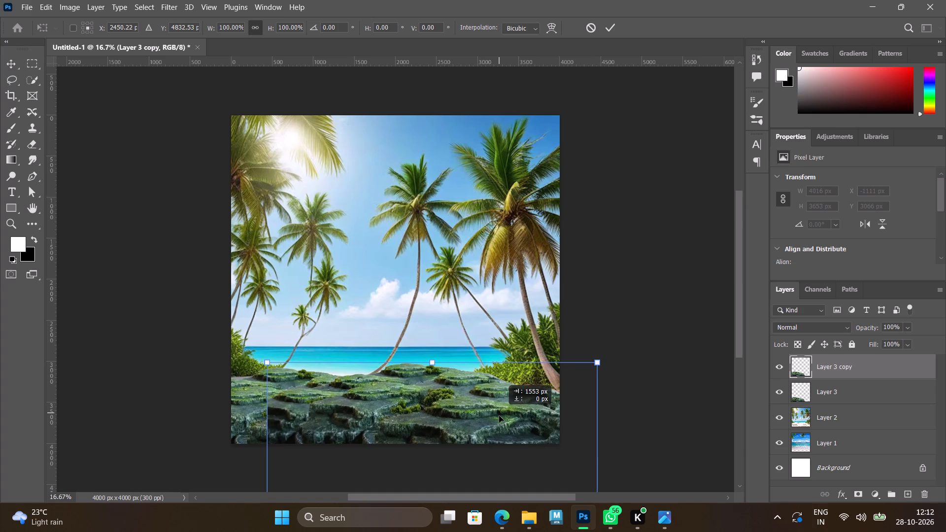
{"action": "left_click_drag", "start_coordinate": [499, 416], "coordinate": [505, 417]}
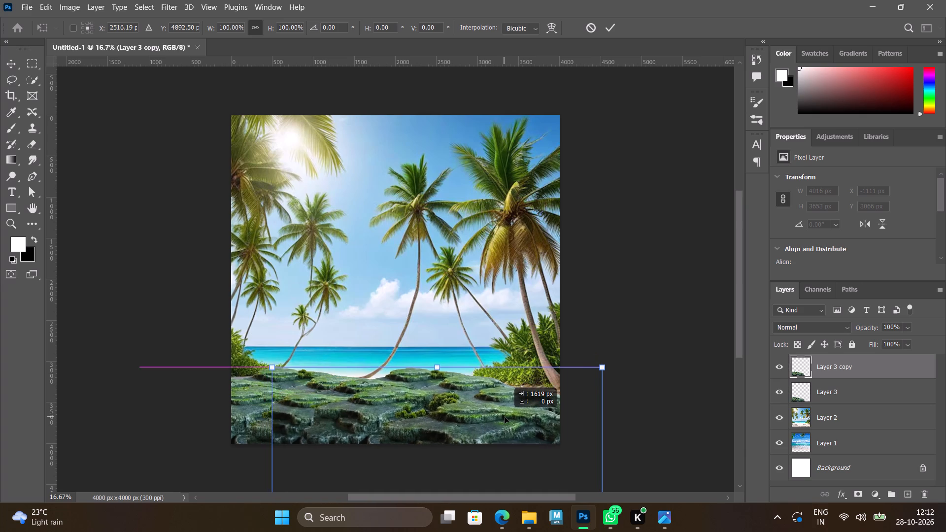
{"action": "left_click_drag", "start_coordinate": [505, 417], "coordinate": [506, 417]}
{"action": "key", "text": "Return"}
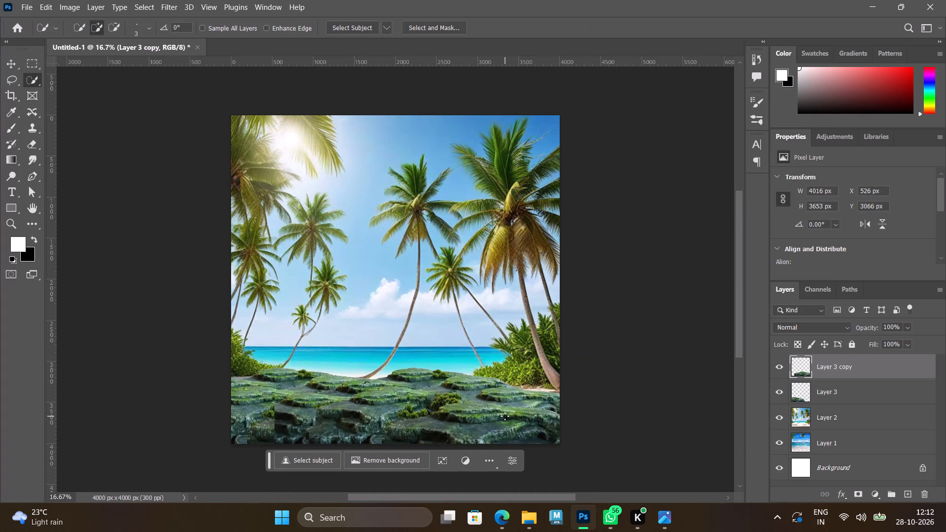
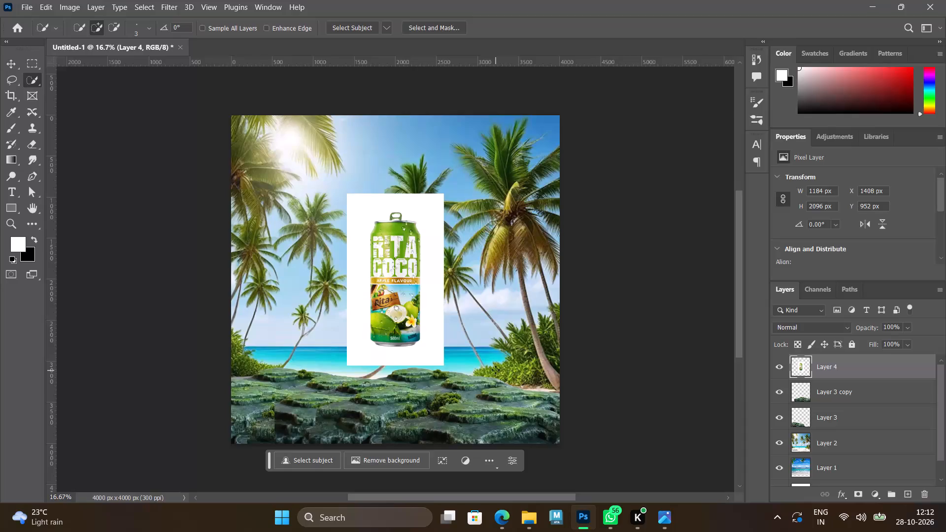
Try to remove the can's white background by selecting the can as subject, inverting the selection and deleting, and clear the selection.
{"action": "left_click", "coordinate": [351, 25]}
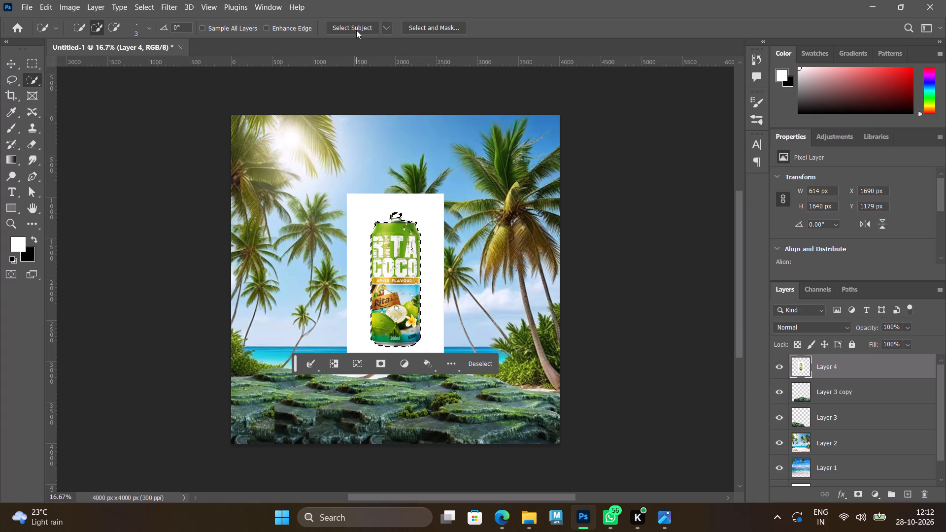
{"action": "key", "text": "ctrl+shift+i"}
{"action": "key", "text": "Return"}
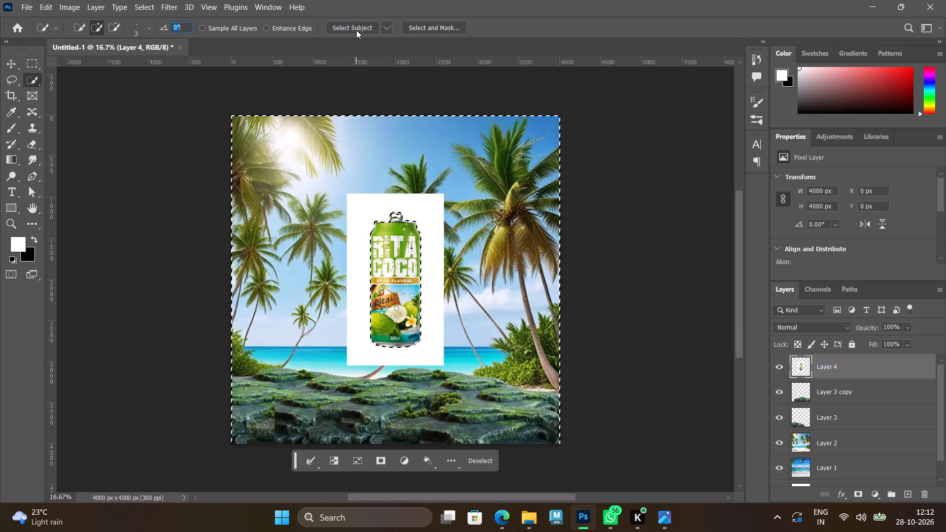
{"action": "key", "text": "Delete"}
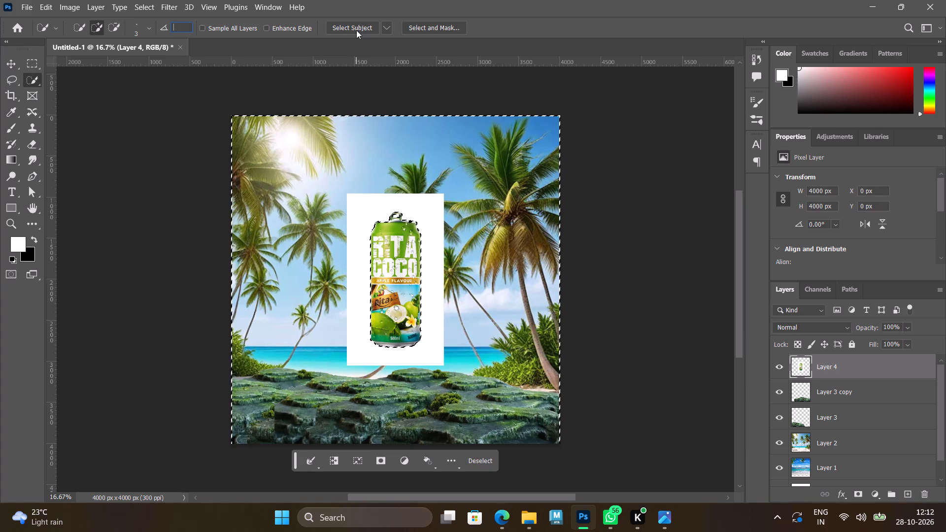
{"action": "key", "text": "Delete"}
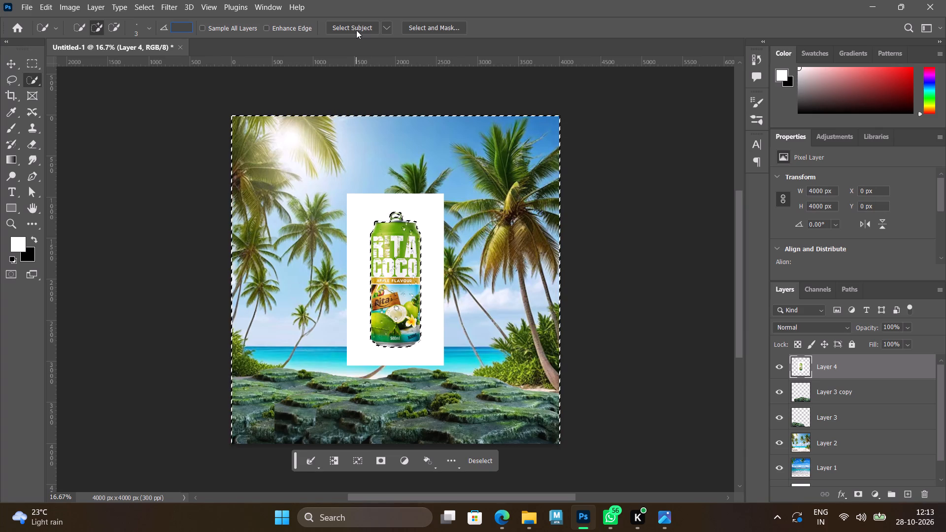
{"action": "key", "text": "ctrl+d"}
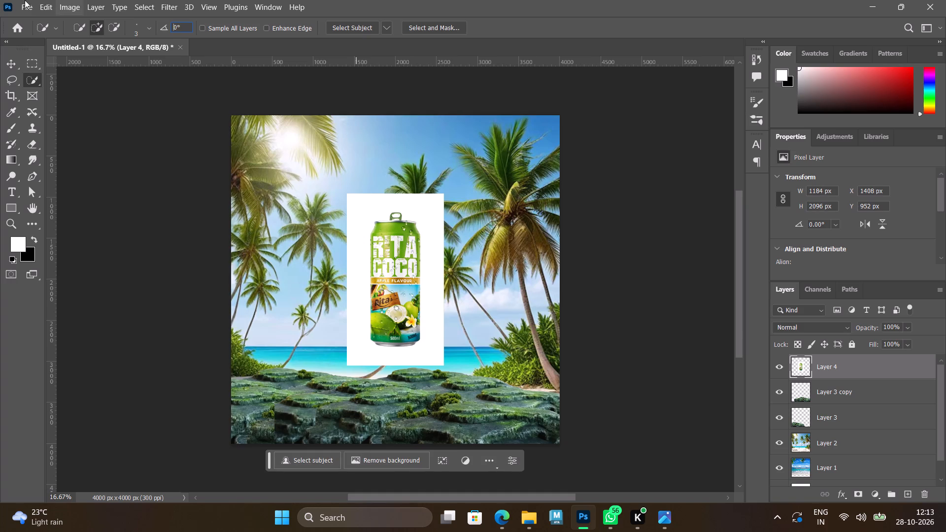
Remove the can's white background by selecting the can as subject, inverting the selection and deleting, leaving nothing selected.
{"action": "left_click", "coordinate": [349, 29]}
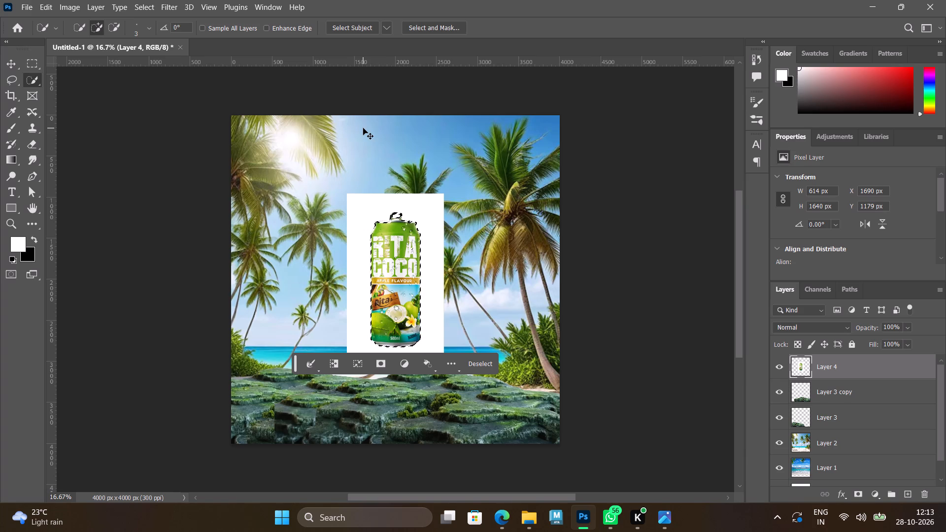
{"action": "key", "text": "ctrl+shift+i"}
{"action": "key", "text": "Delete"}
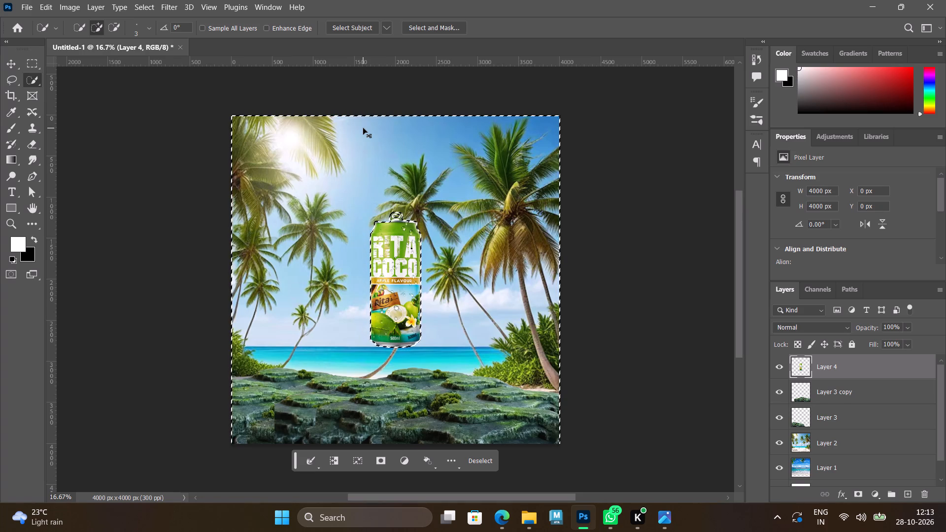
{"action": "key", "text": "ctrl+d"}
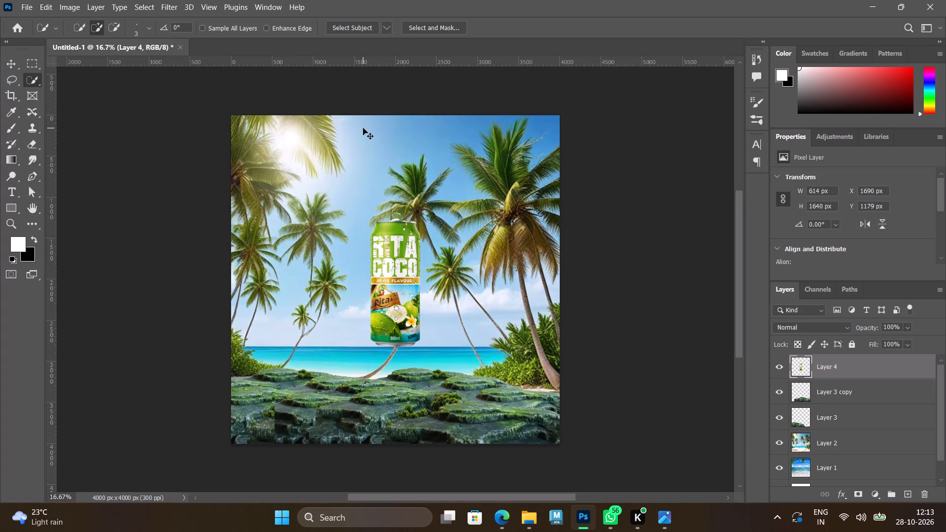
Enlarge the can to about 164% and stand it on the rocks near the canvas centre, at about X 1528, Y 777 px.
{"action": "key", "text": "ctrl+t"}
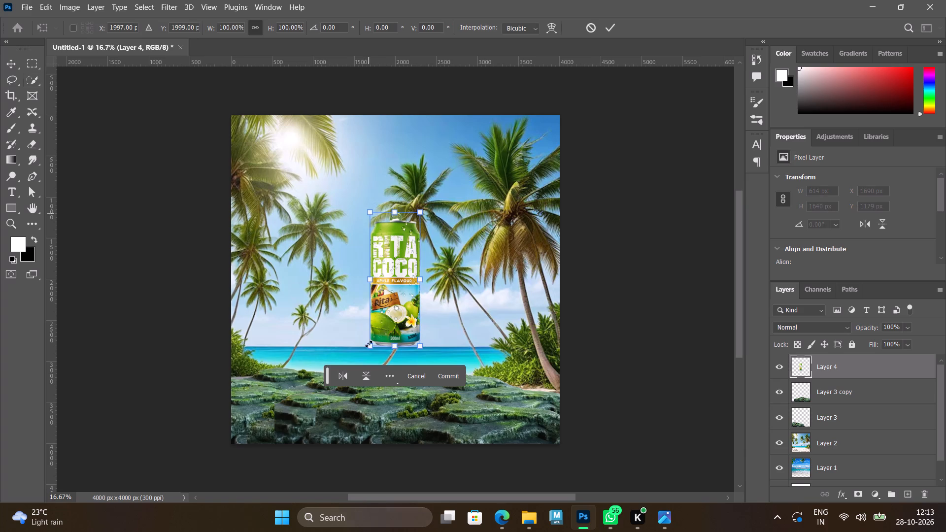
{"action": "left_click_drag", "start_coordinate": [422, 348], "coordinate": [493, 389]}
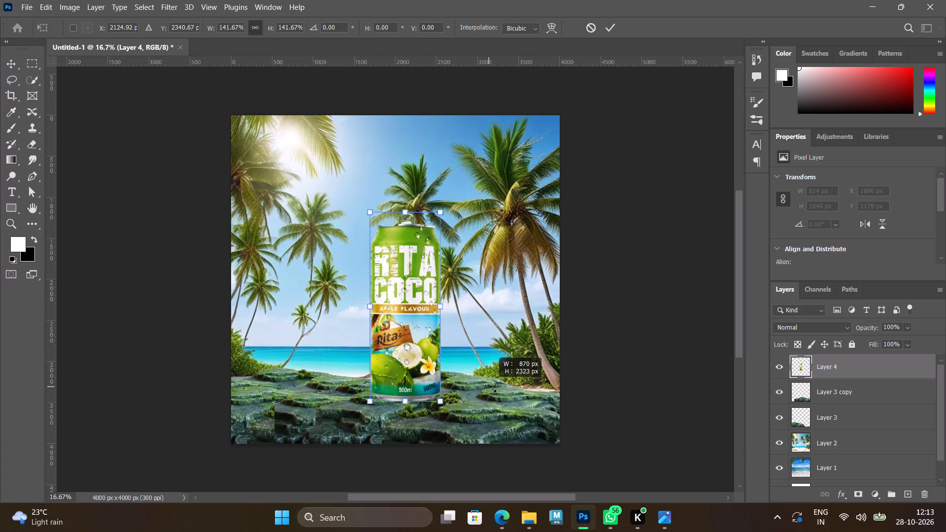
{"action": "left_click_drag", "start_coordinate": [493, 389], "coordinate": [502, 393]}
{"action": "left_click_drag", "start_coordinate": [413, 360], "coordinate": [409, 349]}
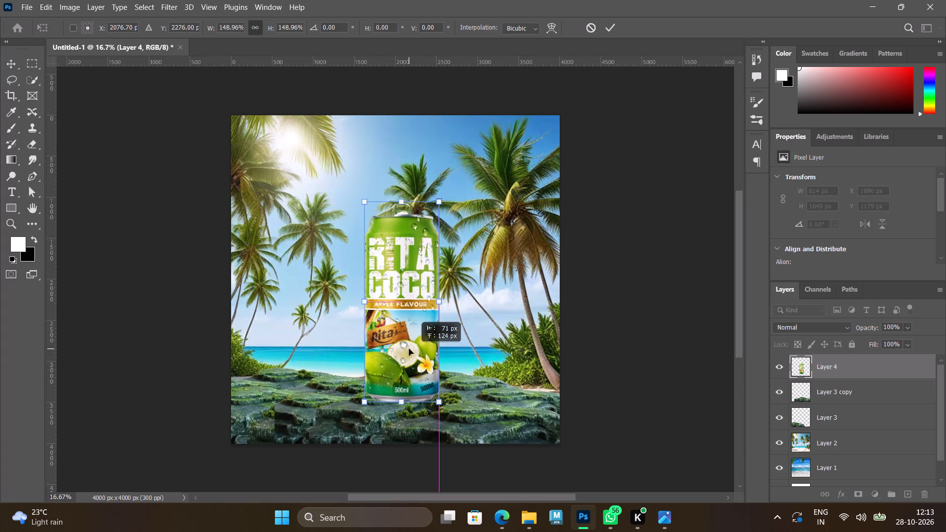
{"action": "left_click_drag", "start_coordinate": [409, 349], "coordinate": [407, 342]}
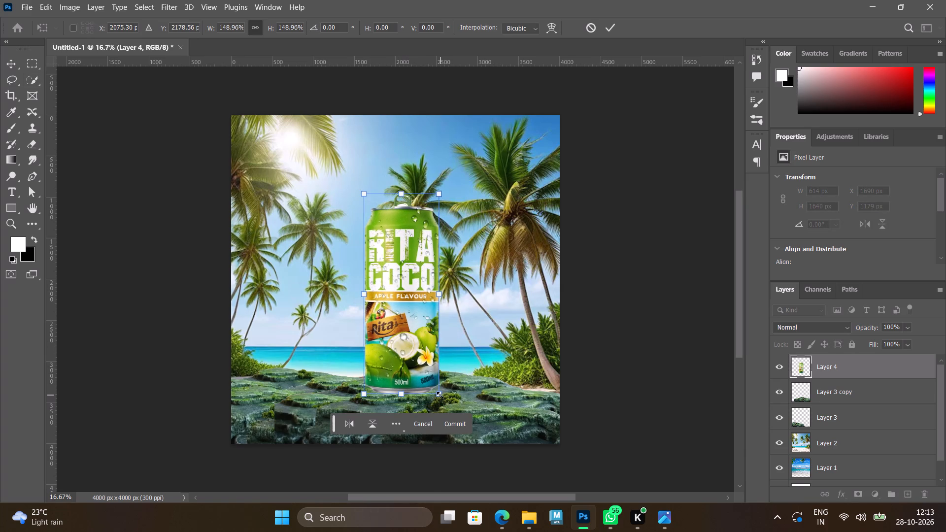
{"action": "left_click_drag", "start_coordinate": [440, 395], "coordinate": [464, 409]}
{"action": "left_click_drag", "start_coordinate": [431, 387], "coordinate": [429, 381]}
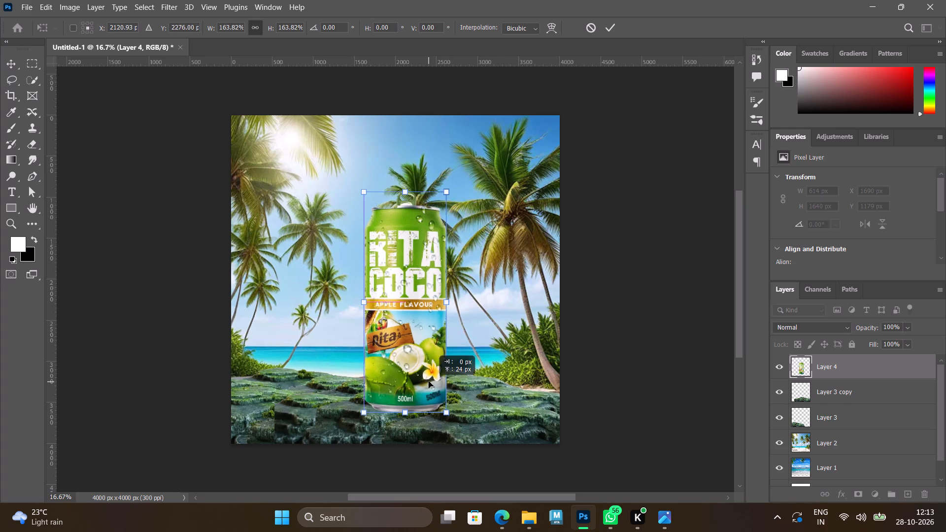
{"action": "left_click_drag", "start_coordinate": [429, 381], "coordinate": [425, 372]}
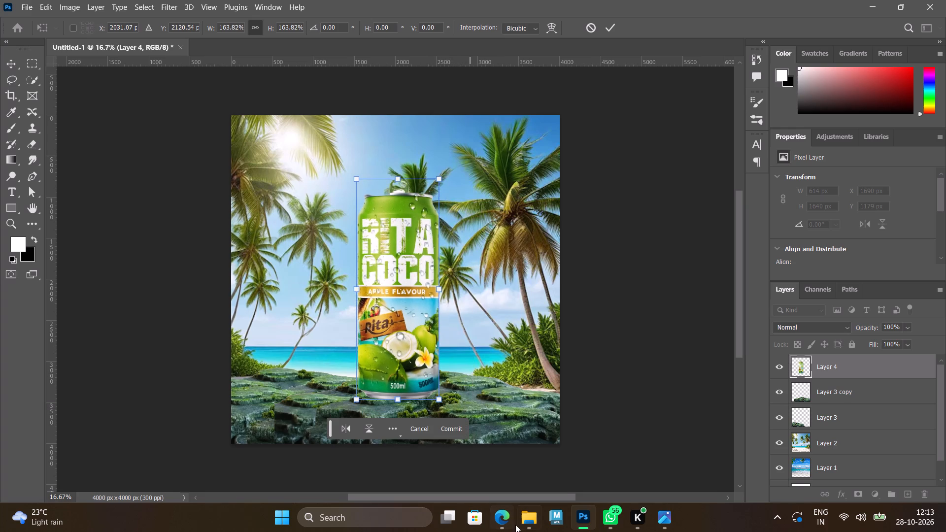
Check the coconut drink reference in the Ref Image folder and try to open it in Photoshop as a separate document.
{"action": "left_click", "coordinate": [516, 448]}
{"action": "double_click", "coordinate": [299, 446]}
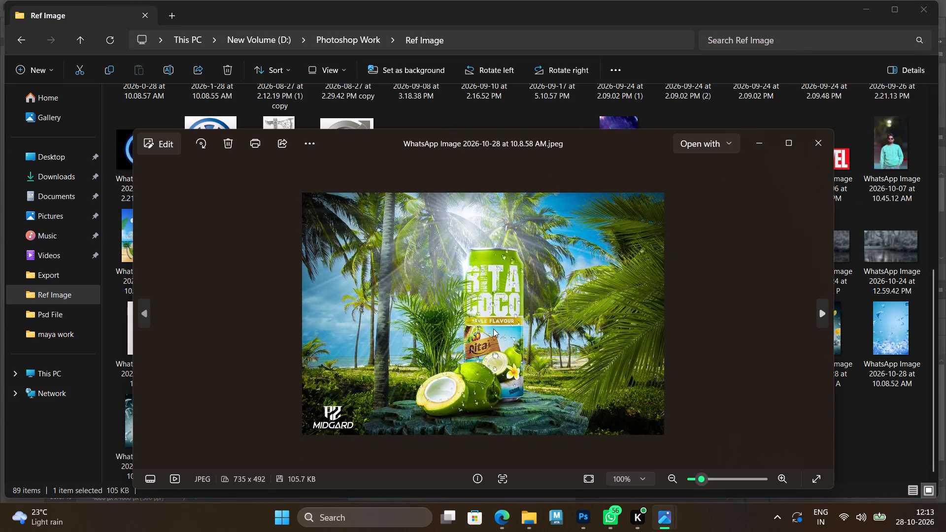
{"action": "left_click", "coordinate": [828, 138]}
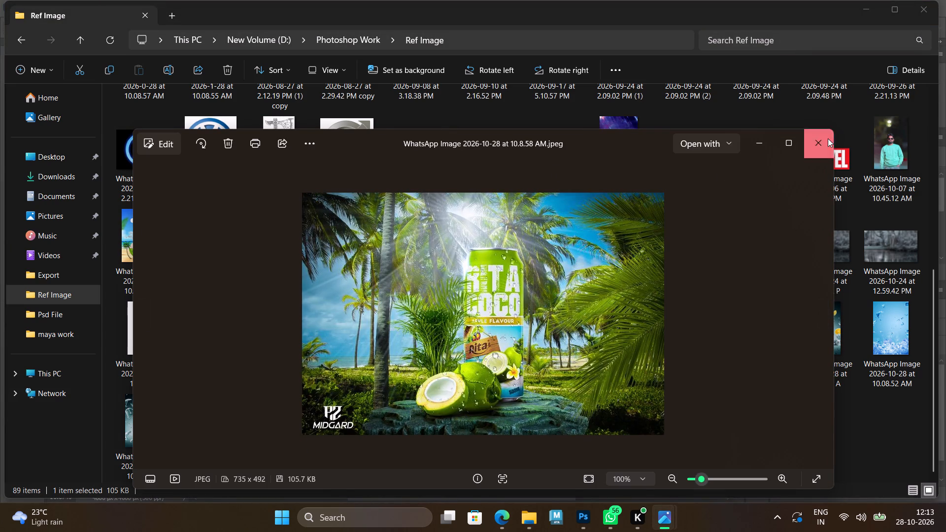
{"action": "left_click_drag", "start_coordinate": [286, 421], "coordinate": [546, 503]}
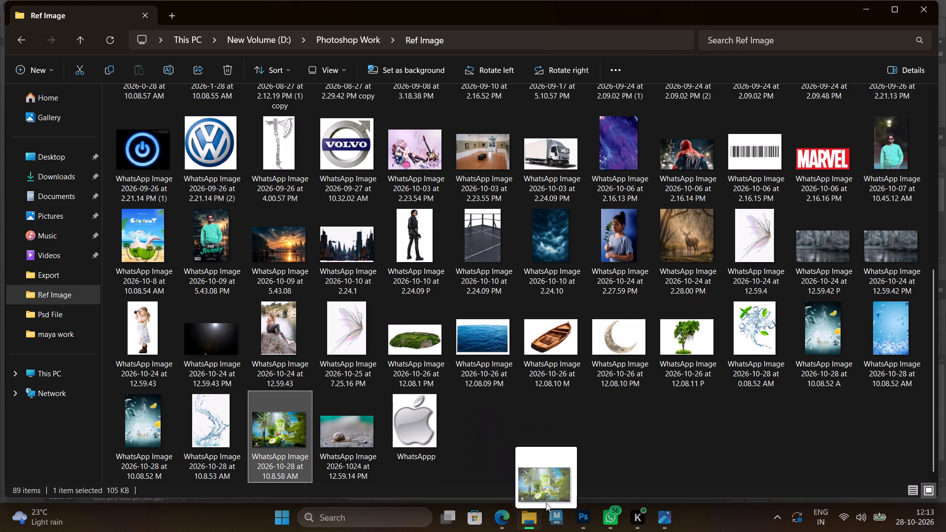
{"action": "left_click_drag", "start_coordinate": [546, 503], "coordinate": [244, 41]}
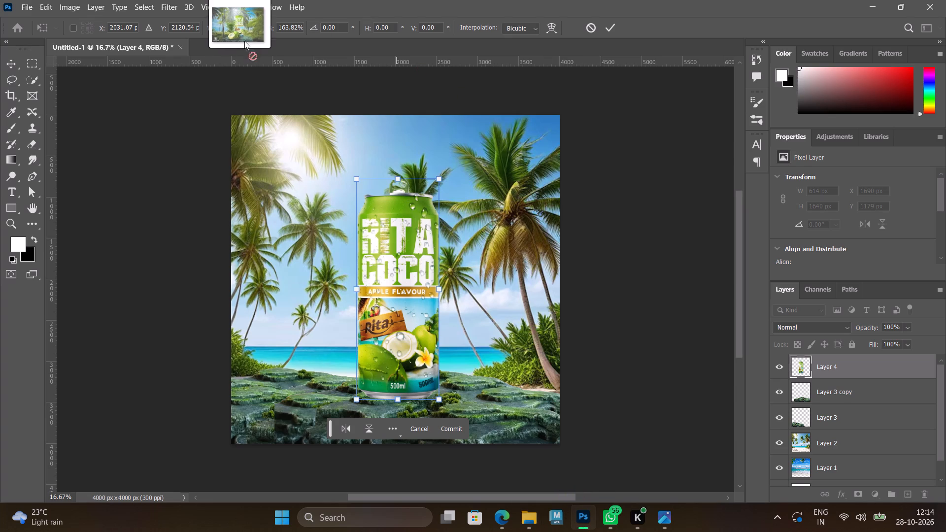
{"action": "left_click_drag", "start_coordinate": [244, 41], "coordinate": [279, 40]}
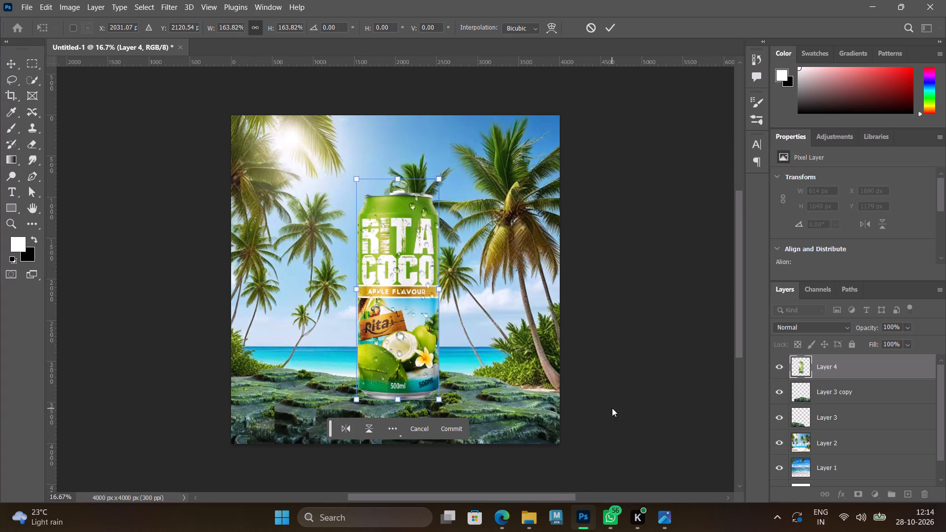
Apply the can's pending transform in Photoshop.
{"action": "key", "text": "Return"}
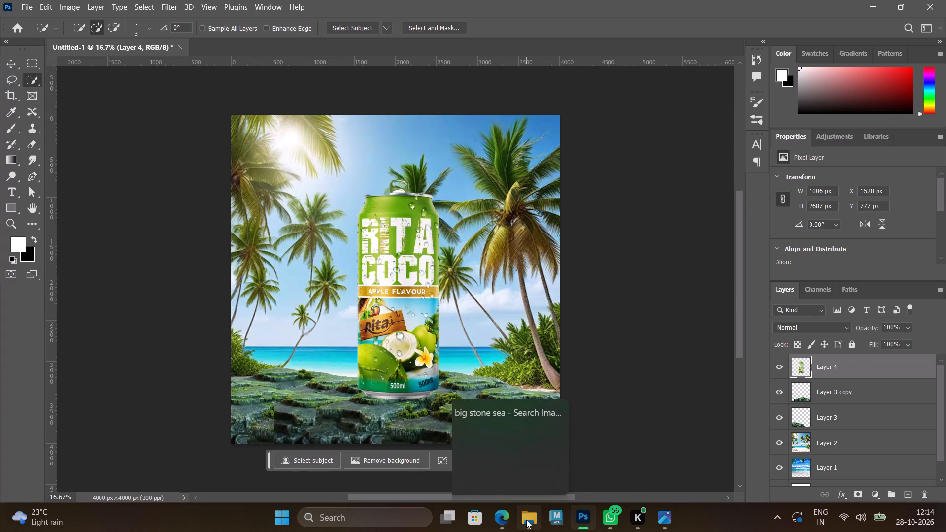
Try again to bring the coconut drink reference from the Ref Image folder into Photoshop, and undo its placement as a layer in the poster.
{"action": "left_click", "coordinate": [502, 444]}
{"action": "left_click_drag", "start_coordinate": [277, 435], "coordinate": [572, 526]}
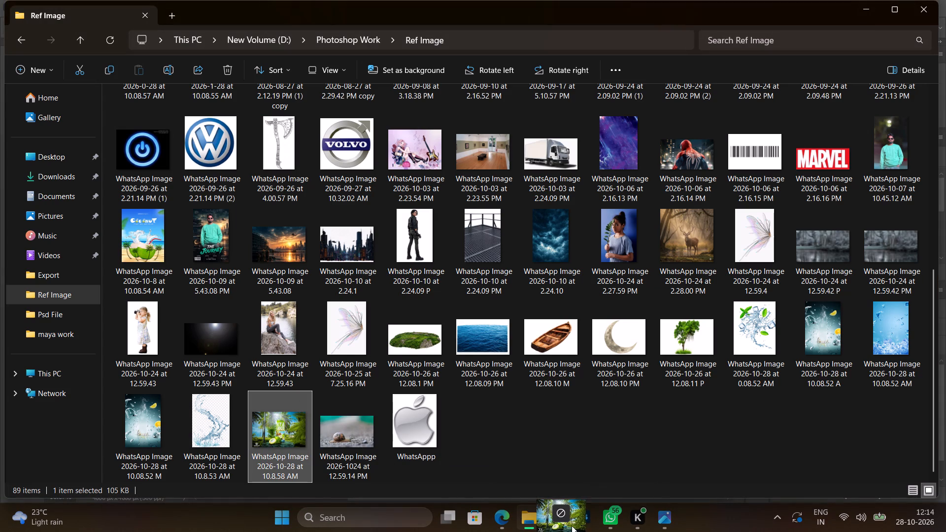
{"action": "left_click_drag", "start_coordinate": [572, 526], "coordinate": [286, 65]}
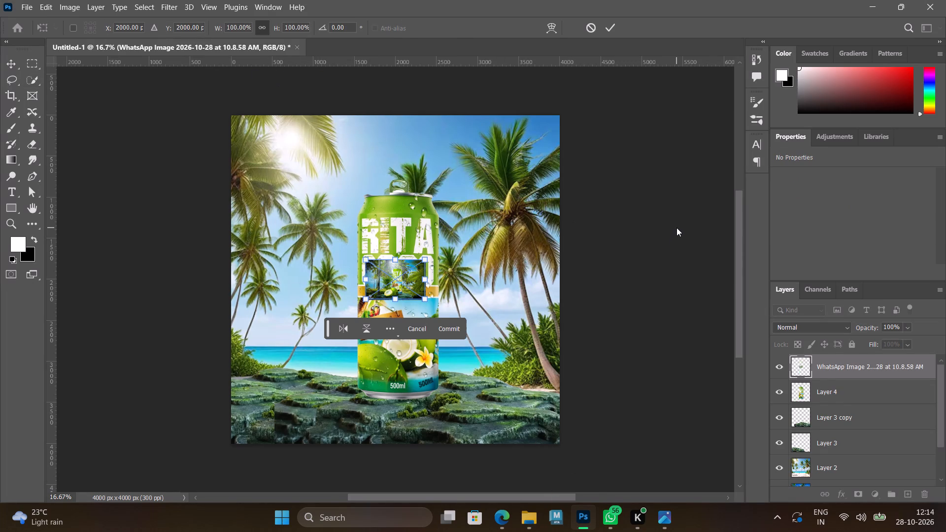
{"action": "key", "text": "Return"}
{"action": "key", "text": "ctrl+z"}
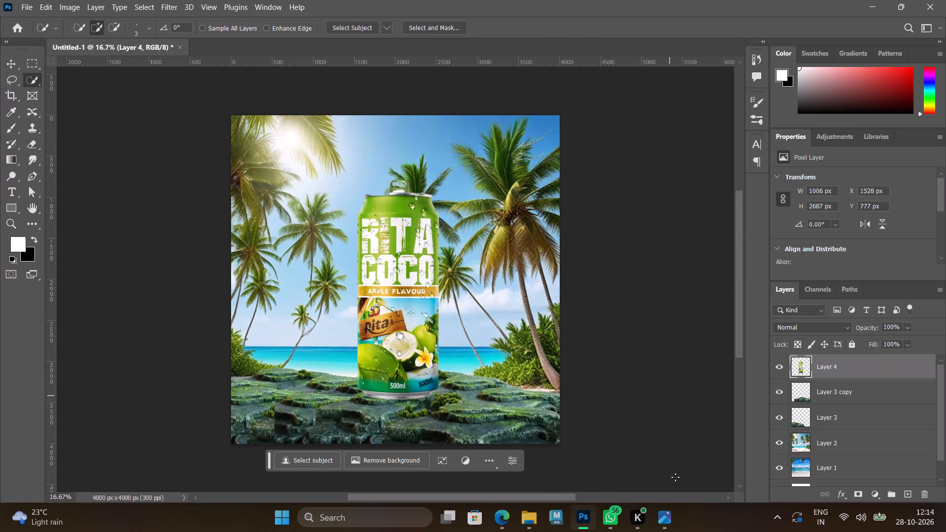
Open the coconut drink reference from the Ref Image folder as its own Photoshop document and float its window beside the poster canvas.
{"action": "left_click", "coordinate": [522, 450]}
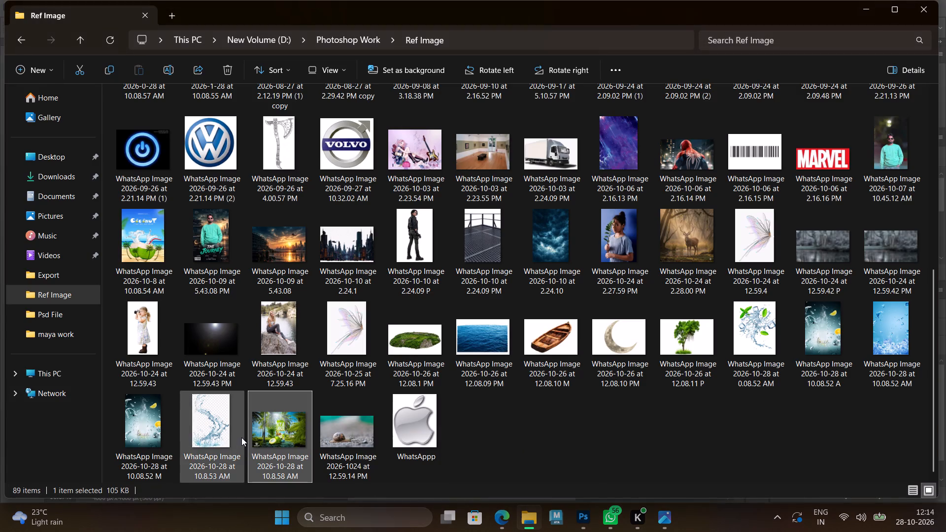
{"action": "left_click_drag", "start_coordinate": [275, 415], "coordinate": [527, 410]}
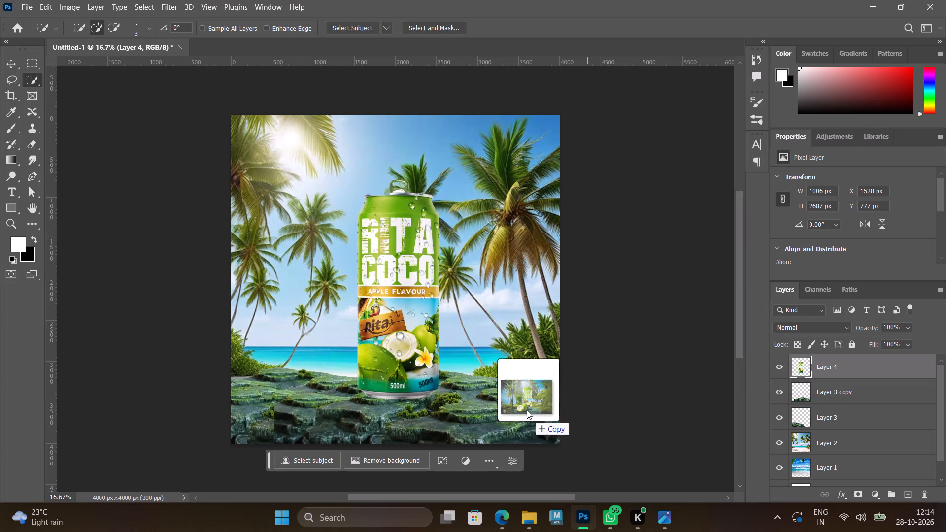
{"action": "left_click_drag", "start_coordinate": [527, 410], "coordinate": [345, 42]}
{"action": "left_click_drag", "start_coordinate": [300, 43], "coordinate": [323, 75]}
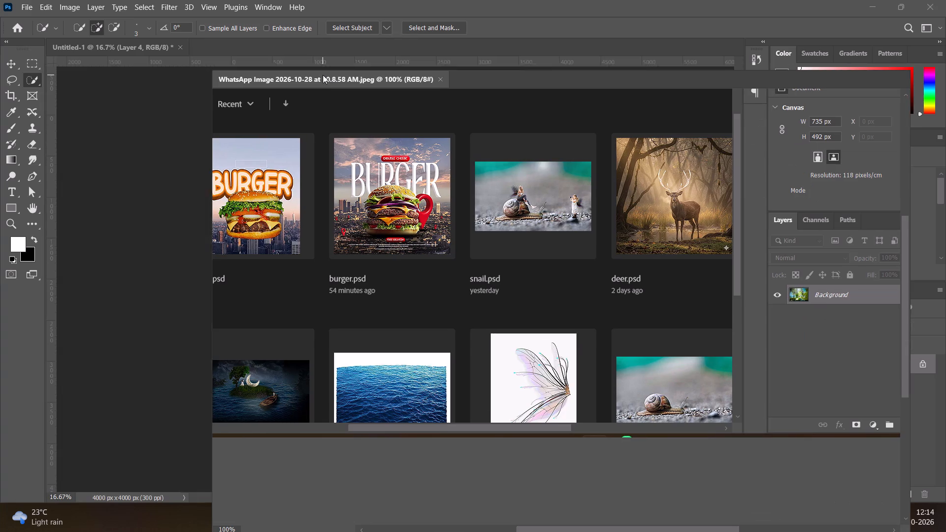
{"action": "left_click_drag", "start_coordinate": [339, 79], "coordinate": [736, 45]}
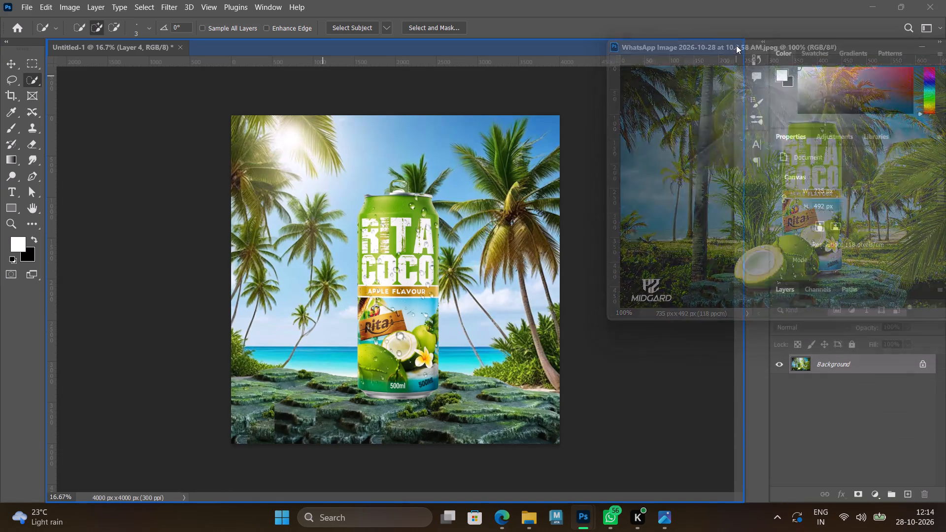
{"action": "left_click_drag", "start_coordinate": [736, 45], "coordinate": [754, 89]}
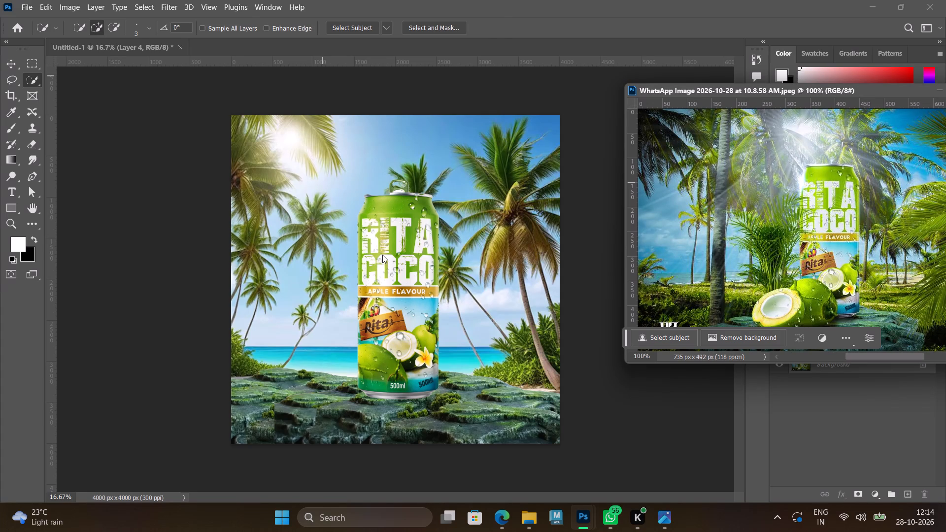
Return to the poster document and reposition the can with the Move tool.
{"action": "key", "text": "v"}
{"action": "left_click_drag", "start_coordinate": [397, 250], "coordinate": [423, 253]}
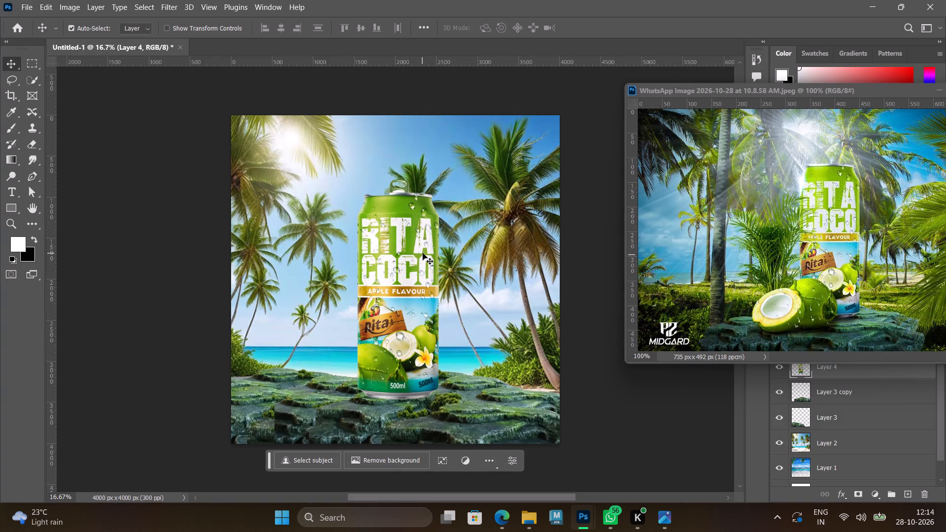
Shift the can about 170 px right at the same height so it stands right of centre on the rocks.
{"action": "key", "text": "ctrl+t"}
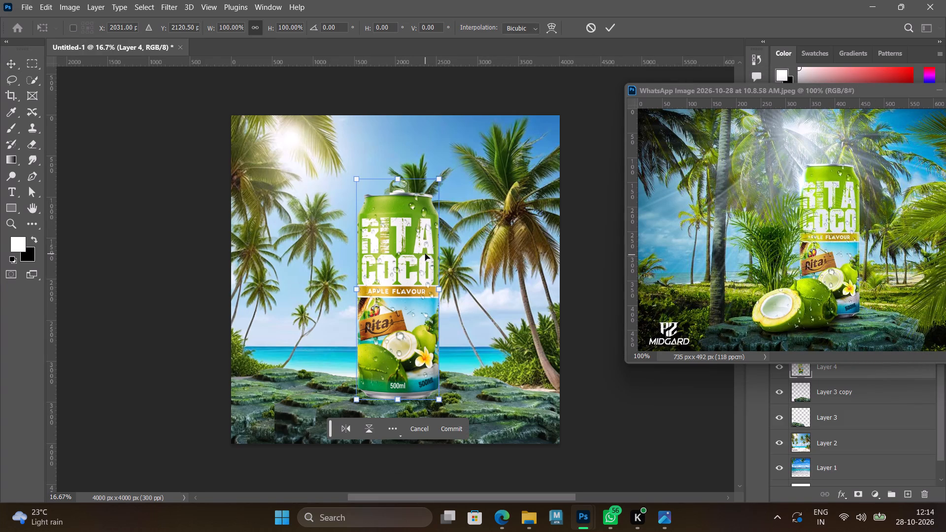
{"action": "key", "text": "Right"}
{"action": "key", "text": "Right"}
{"action": "key", "text": "Right"}
{"action": "key", "text": "Right"}
{"action": "key", "text": "Right"}
{"action": "key", "text": "Right"}
{"action": "key", "text": "Right"}
{"action": "key", "text": "Right"}
{"action": "key", "text": "Right"}
{"action": "key", "text": "Right"}
{"action": "key", "text": "Right"}
{"action": "key", "text": "Right"}
{"action": "key", "text": "Right"}
{"action": "key", "text": "Right"}
{"action": "key", "text": "Right"}
{"action": "key", "text": "Right"}
{"action": "key", "text": "Right"}
{"action": "key", "text": "Right"}
{"action": "key", "text": "Right"}
{"action": "key", "text": "Right"}
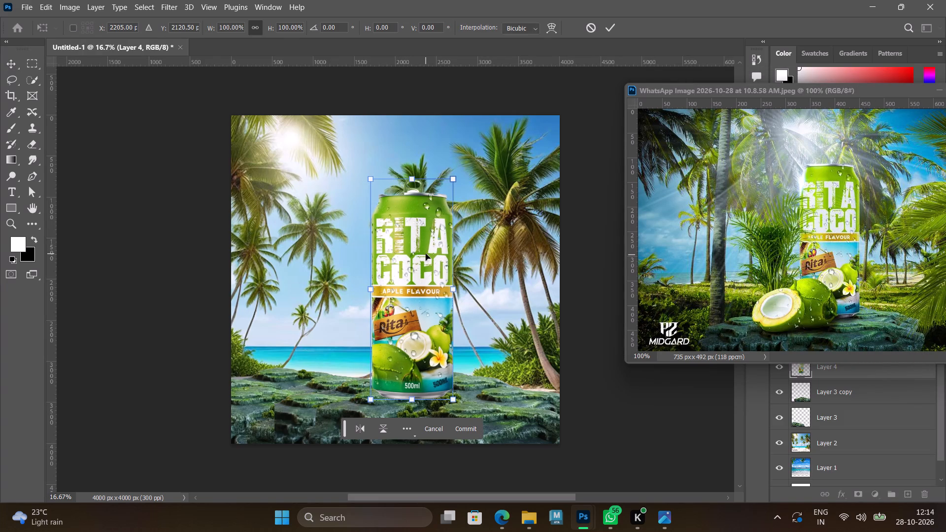
{"action": "key", "text": "Left"}
{"action": "key", "text": "Return"}
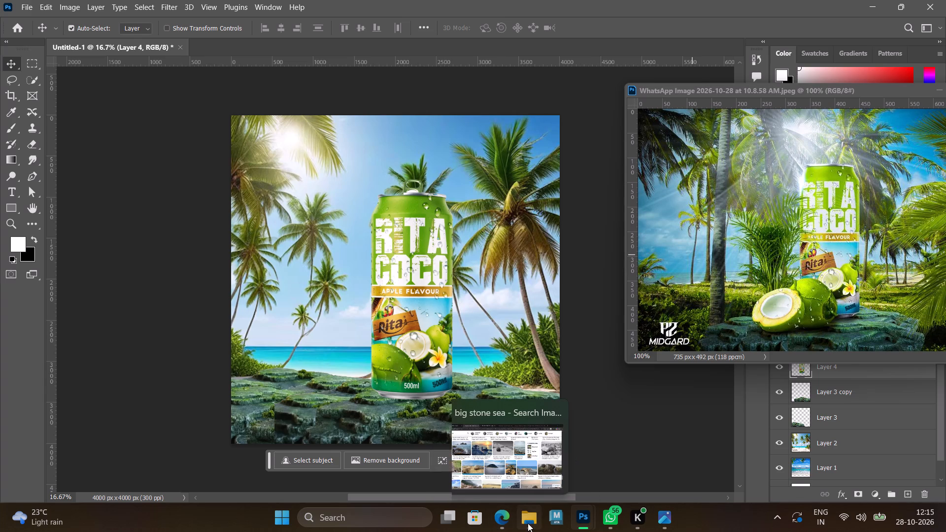
Switch to File Explorer's Ref Image folder and preview the green Corona can image with lemon and lime splashes.
{"action": "left_click", "coordinate": [524, 484]}
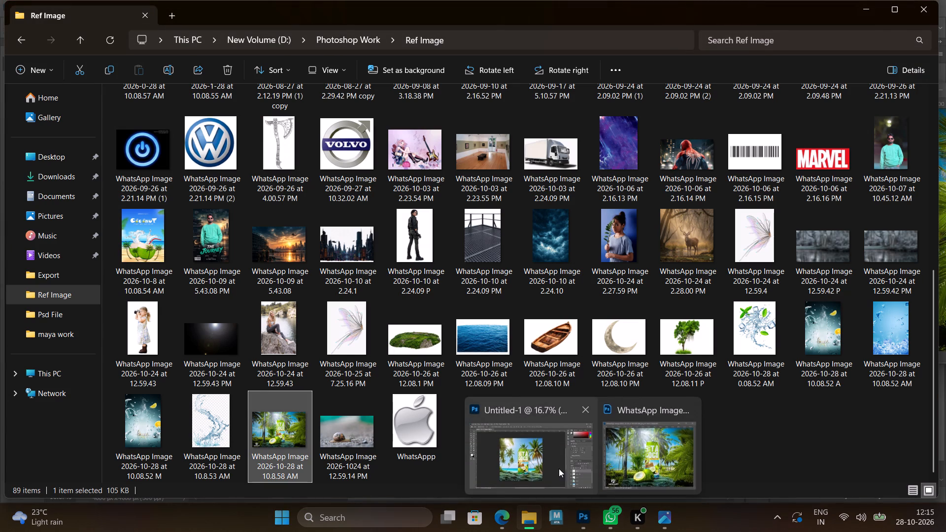
{"action": "left_click", "coordinate": [558, 468]}
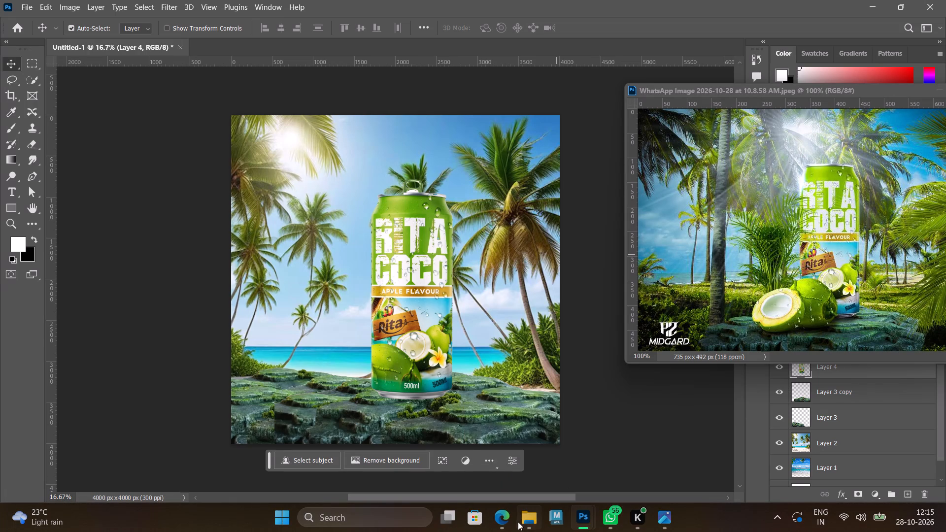
{"action": "left_click", "coordinate": [540, 462]}
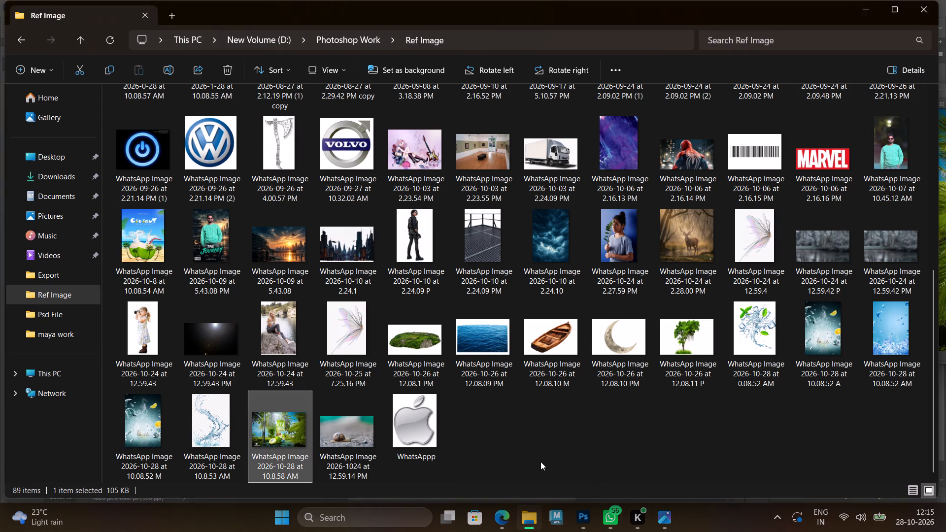
{"action": "scroll", "coordinate": [521, 414], "scroll_direction": "up", "scroll_amount": 2}
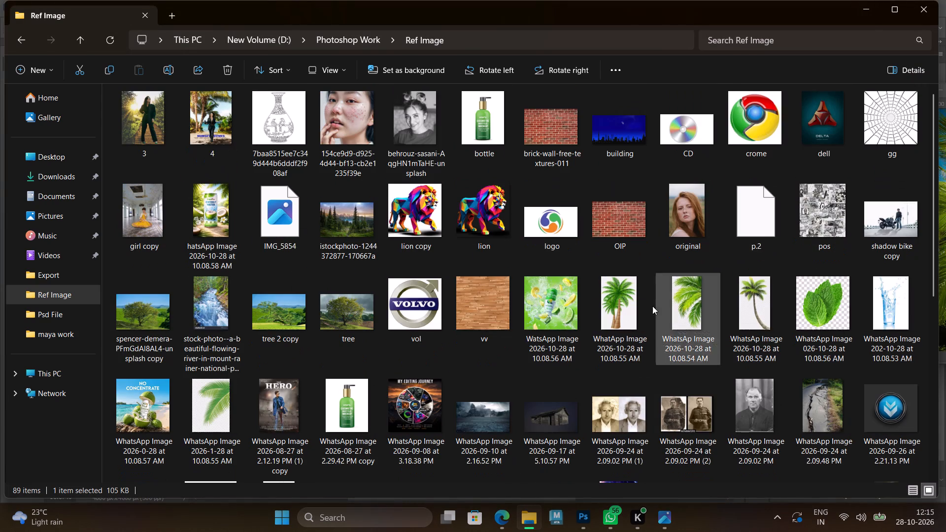
{"action": "double_click", "coordinate": [558, 298]}
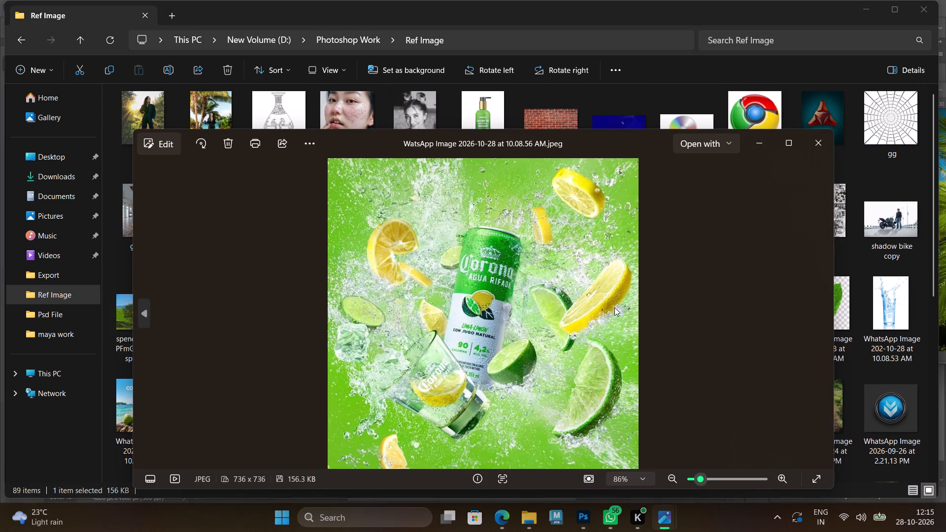
{"action": "left_click", "coordinate": [814, 138]}
Place the blue image with ice cubes and water splashes from the Ref Image folder into the can composition, centred at full canvas height.
{"action": "scroll", "coordinate": [212, 349], "scroll_direction": "down", "scroll_amount": 1}
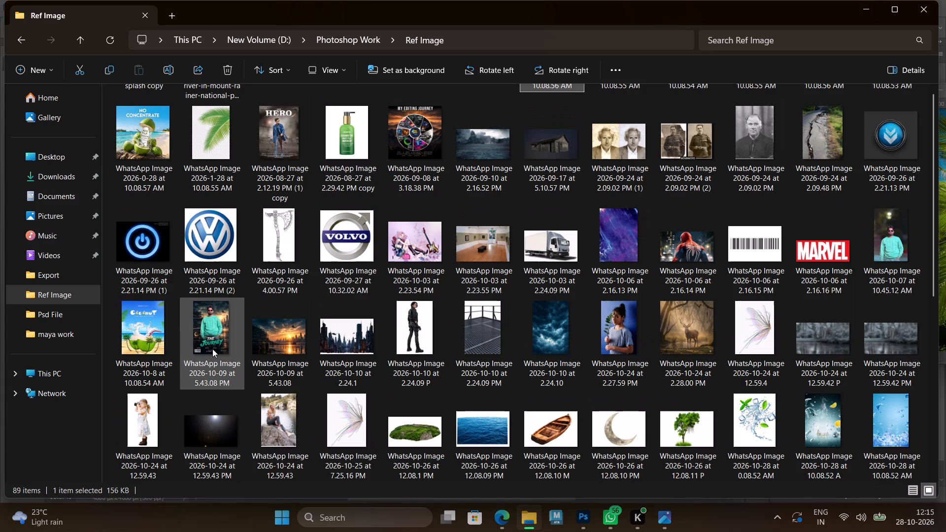
{"action": "scroll", "coordinate": [253, 364], "scroll_direction": "down", "scroll_amount": 2}
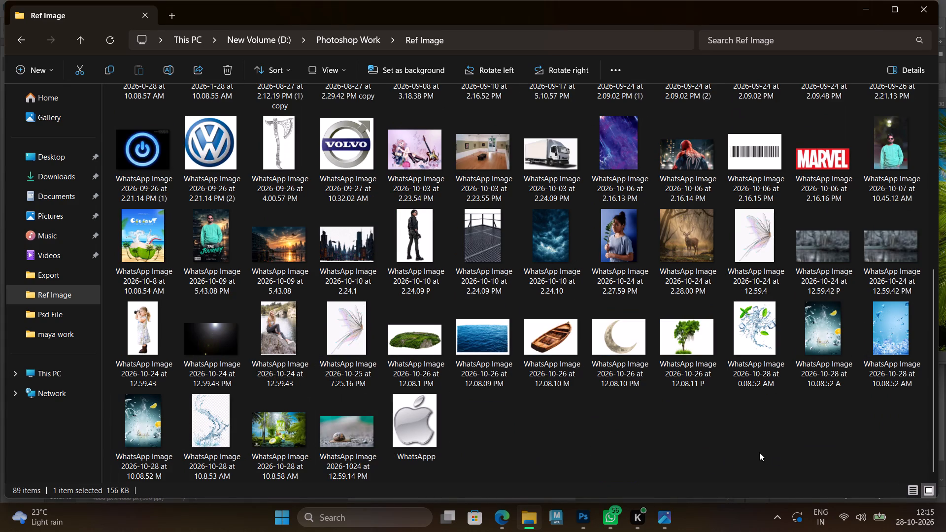
{"action": "left_click_drag", "start_coordinate": [893, 325], "coordinate": [581, 521]}
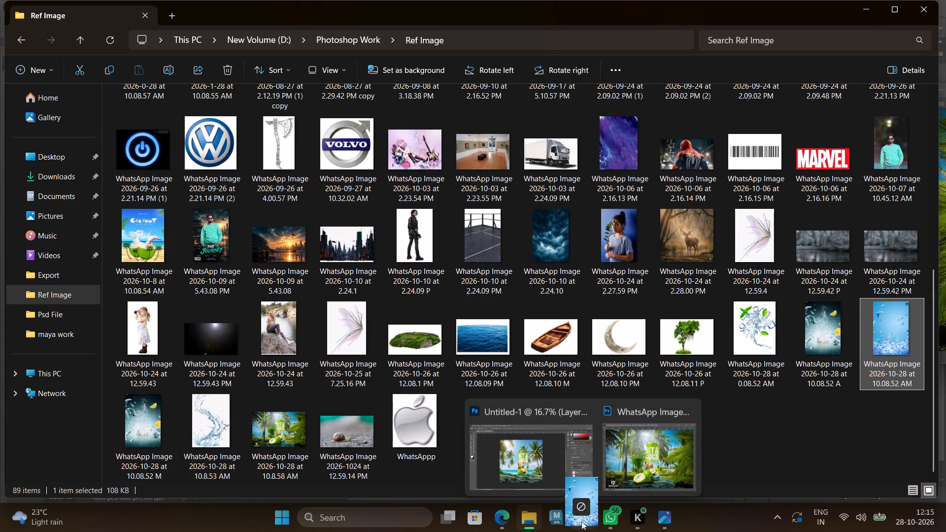
{"action": "left_click_drag", "start_coordinate": [581, 521], "coordinate": [445, 383]}
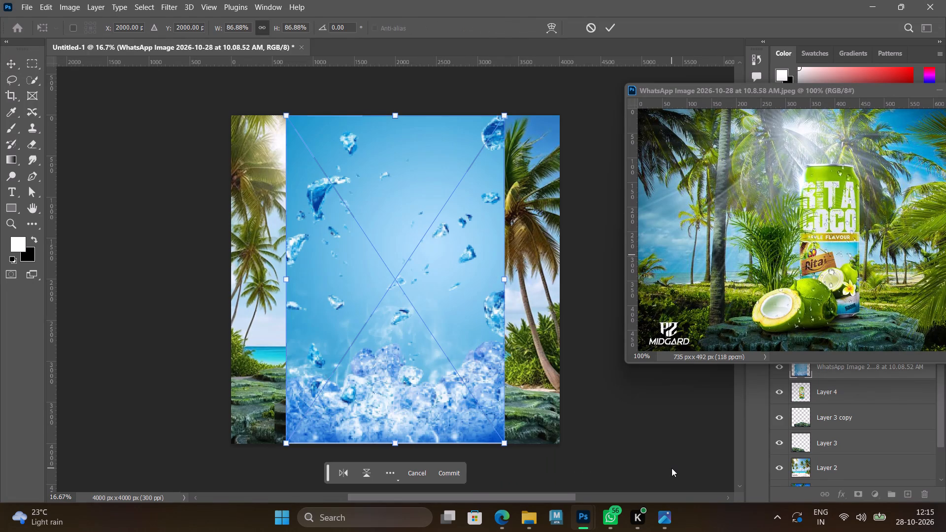
{"action": "key", "text": "Return"}
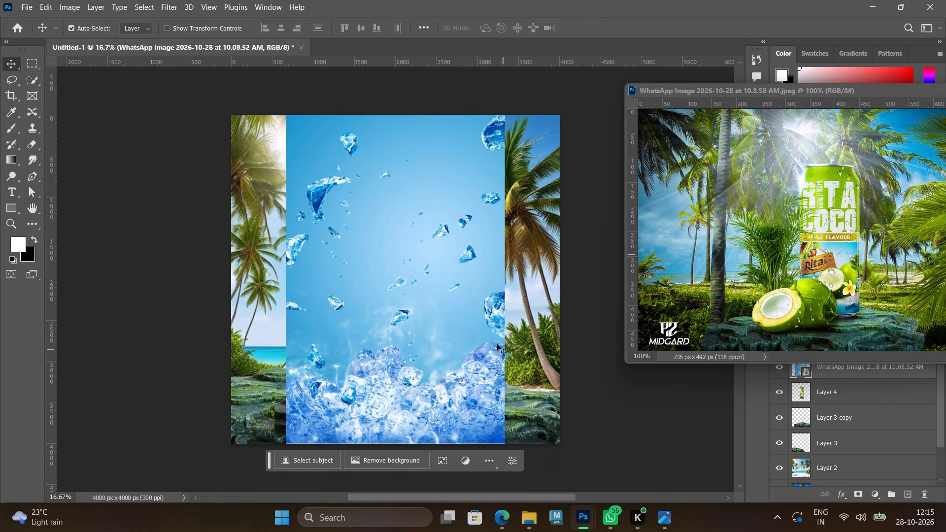
Move the floating coconut drink reference window up so it no longer covers the layer list.
{"action": "left_click_drag", "start_coordinate": [800, 92], "coordinate": [773, 0]}
{"action": "left_click", "coordinate": [134, 138]}
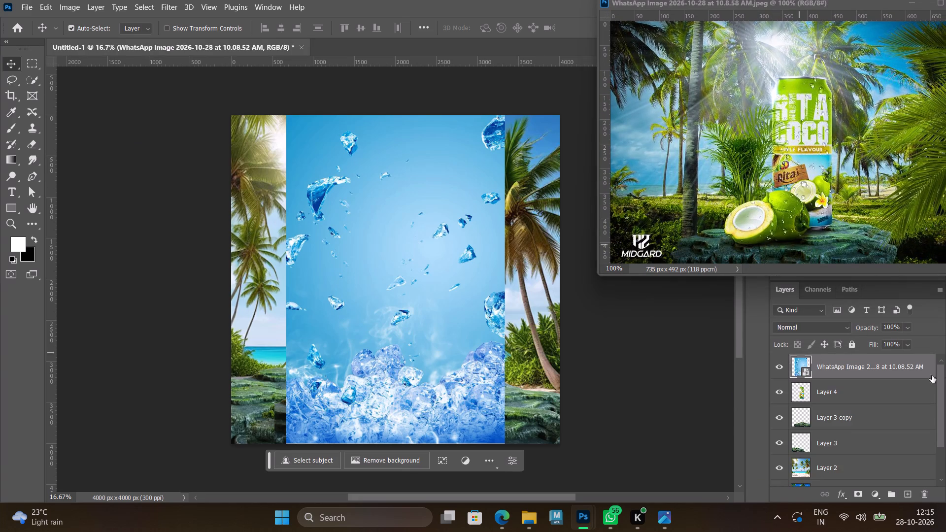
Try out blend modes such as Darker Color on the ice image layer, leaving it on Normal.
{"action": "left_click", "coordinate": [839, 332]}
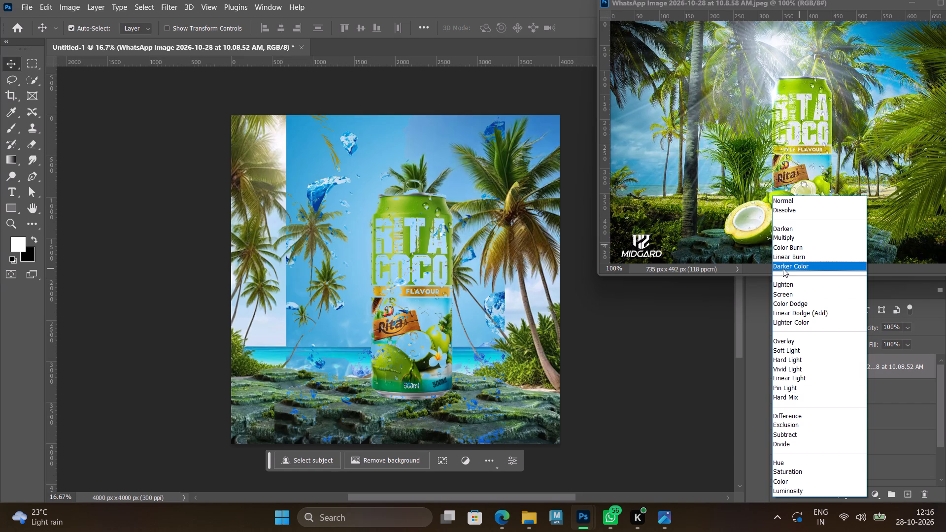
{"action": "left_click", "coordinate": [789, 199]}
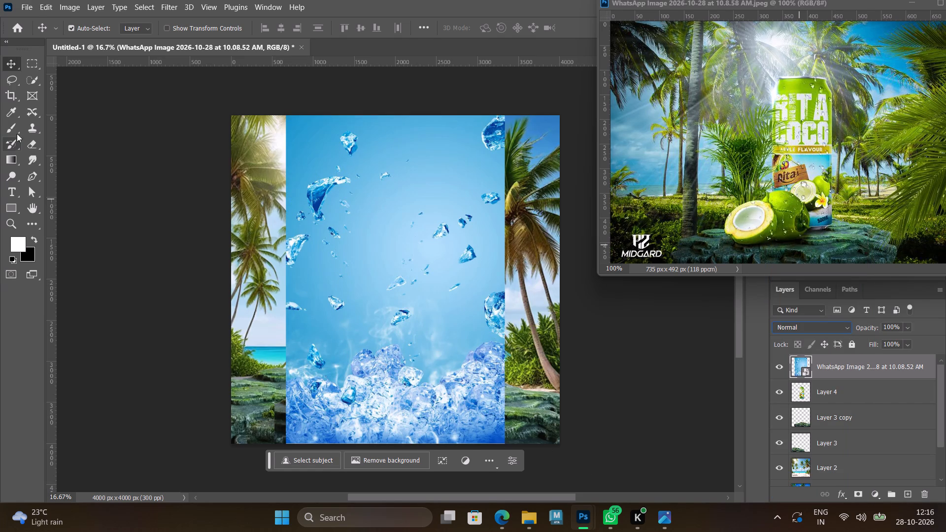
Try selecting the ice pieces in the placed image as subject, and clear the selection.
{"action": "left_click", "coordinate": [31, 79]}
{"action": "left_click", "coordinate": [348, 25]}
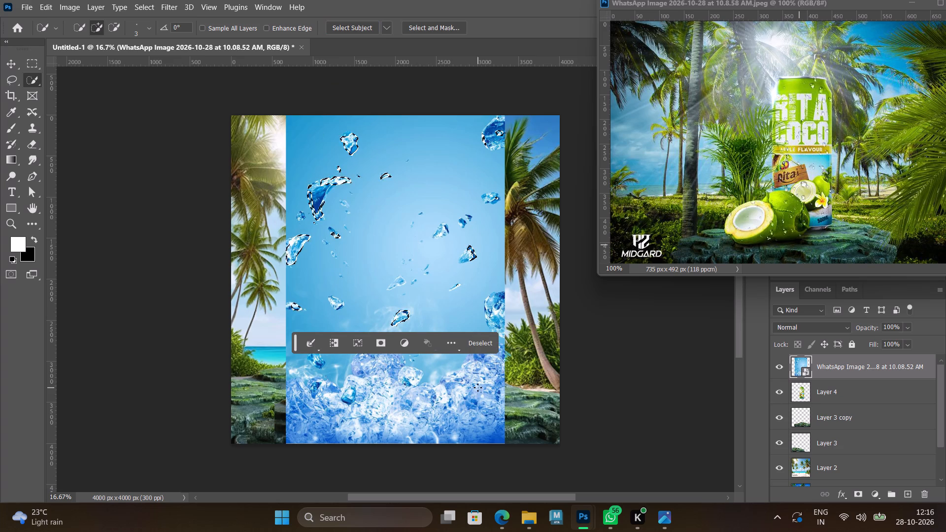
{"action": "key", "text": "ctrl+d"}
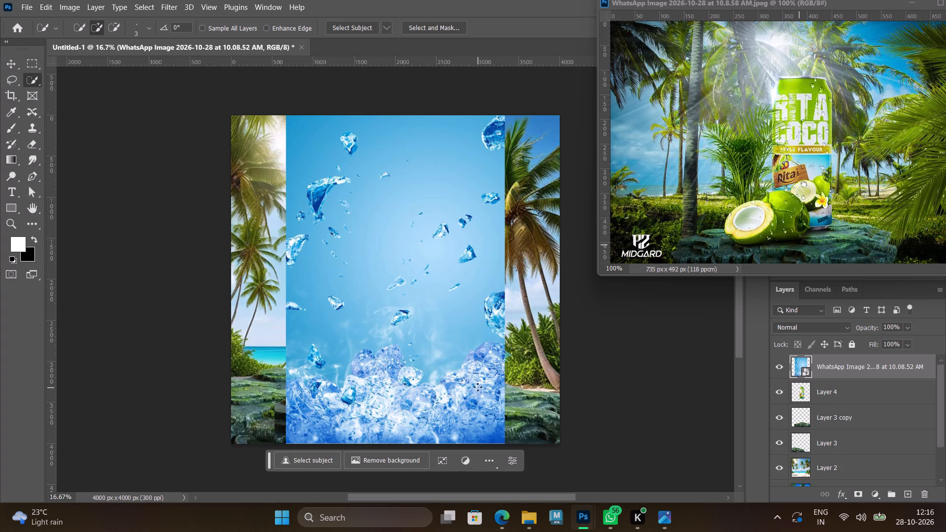
Check the can beneath the ice image, and reshape the image into a narrow upright block covering the can from rim to base.
{"action": "left_click", "coordinate": [776, 366]}
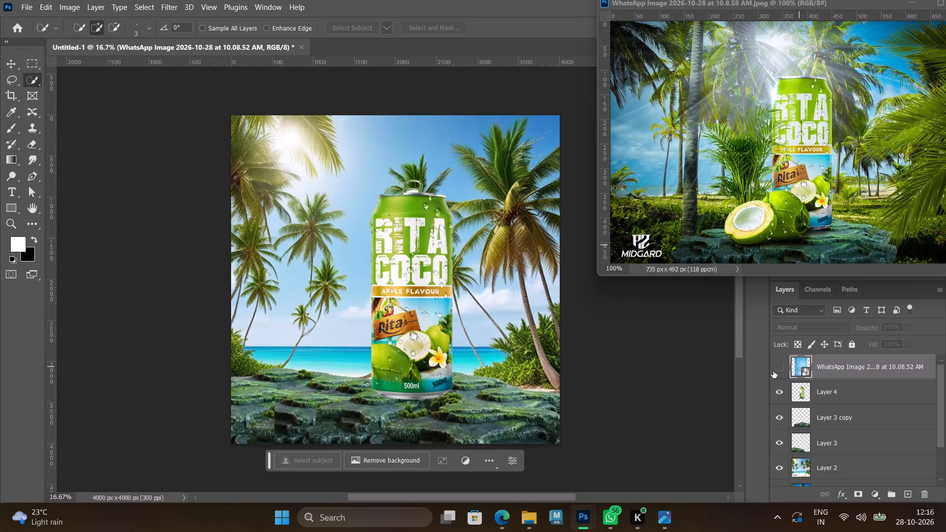
{"action": "left_click", "coordinate": [780, 365]}
{"action": "key", "text": "ctrl+t"}
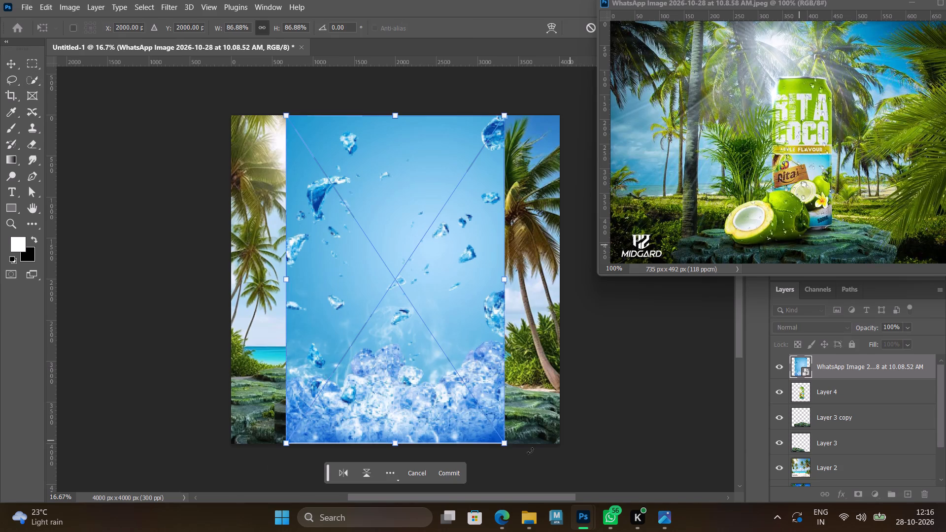
{"action": "left_click_drag", "start_coordinate": [507, 441], "coordinate": [443, 372]}
{"action": "left_click_drag", "start_coordinate": [380, 330], "coordinate": [416, 361]}
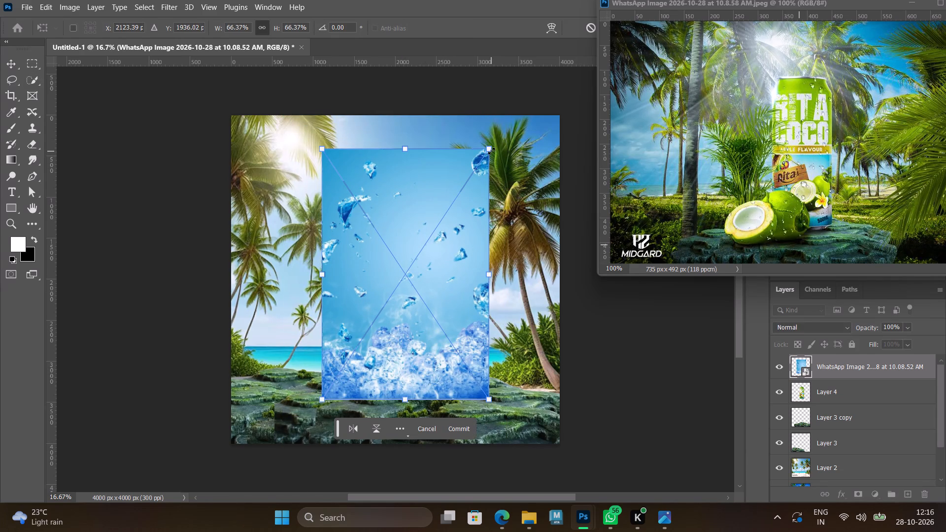
{"action": "left_click_drag", "start_coordinate": [489, 275], "coordinate": [447, 272]}
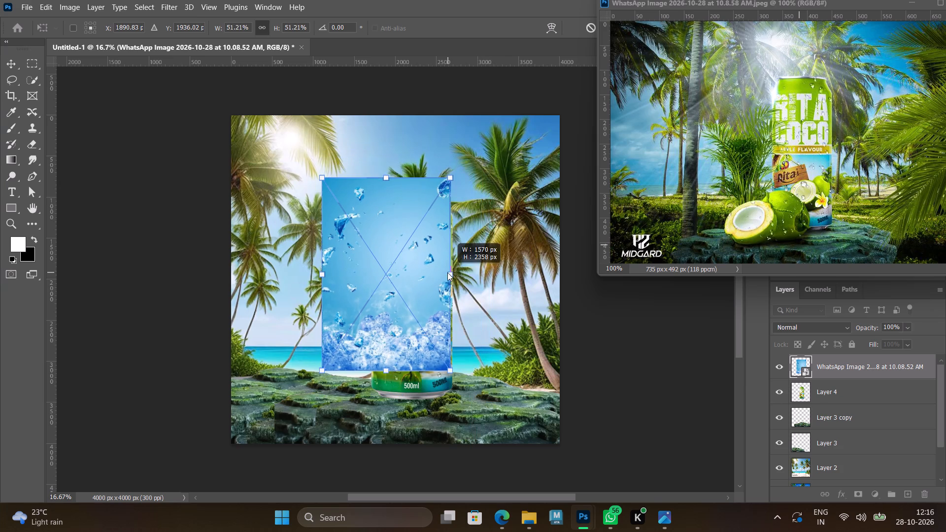
{"action": "left_click_drag", "start_coordinate": [447, 272], "coordinate": [433, 268]}
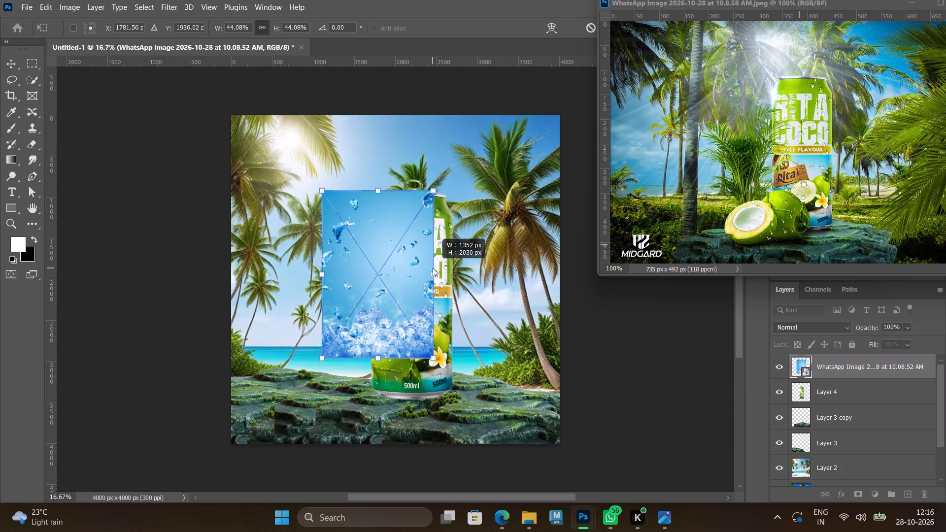
{"action": "left_click_drag", "start_coordinate": [433, 268], "coordinate": [430, 266]}
{"action": "left_click_drag", "start_coordinate": [371, 266], "coordinate": [403, 262]}
{"action": "left_click_drag", "start_coordinate": [414, 347], "coordinate": [410, 389], "text": "shift"}
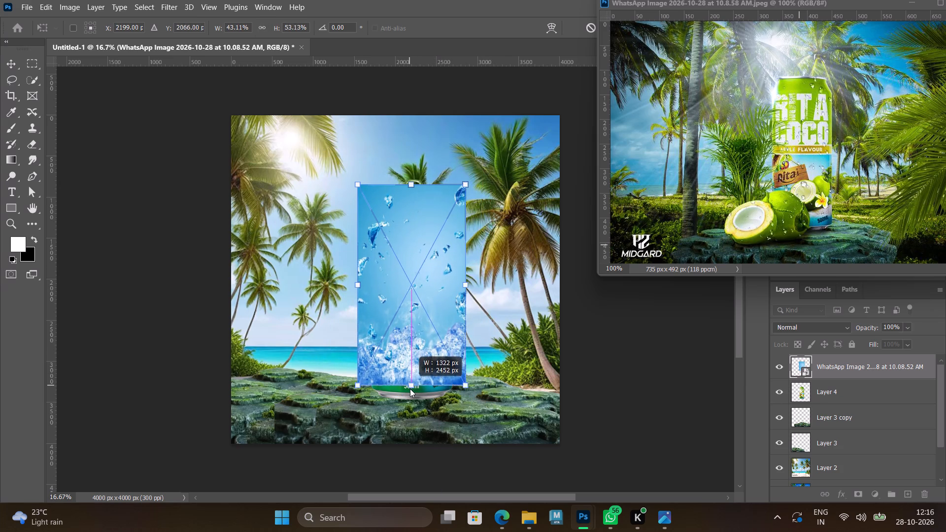
{"action": "left_click_drag", "start_coordinate": [410, 389], "coordinate": [414, 398], "text": "shift"}
{"action": "left_click_drag", "start_coordinate": [410, 182], "coordinate": [410, 197], "text": "shift"}
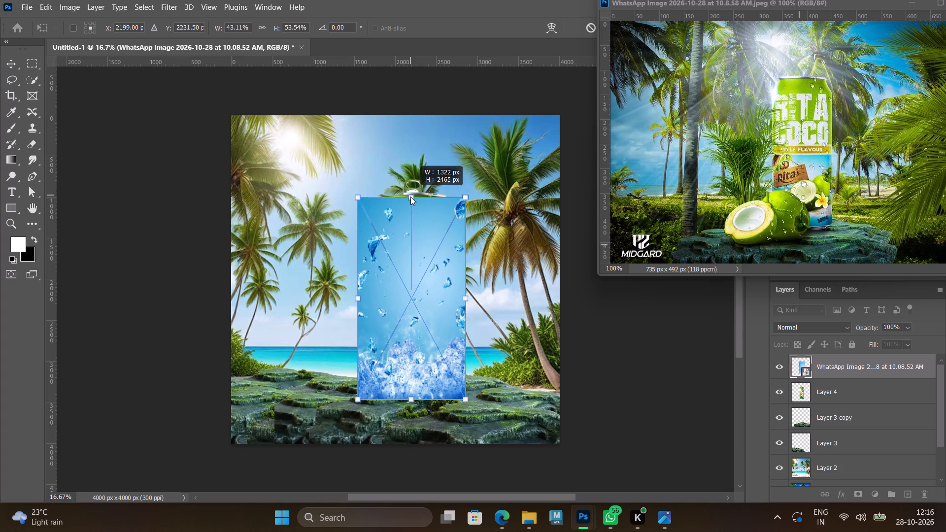
{"action": "left_click_drag", "start_coordinate": [410, 197], "coordinate": [411, 193], "text": "shift"}
{"action": "key", "text": "Return"}
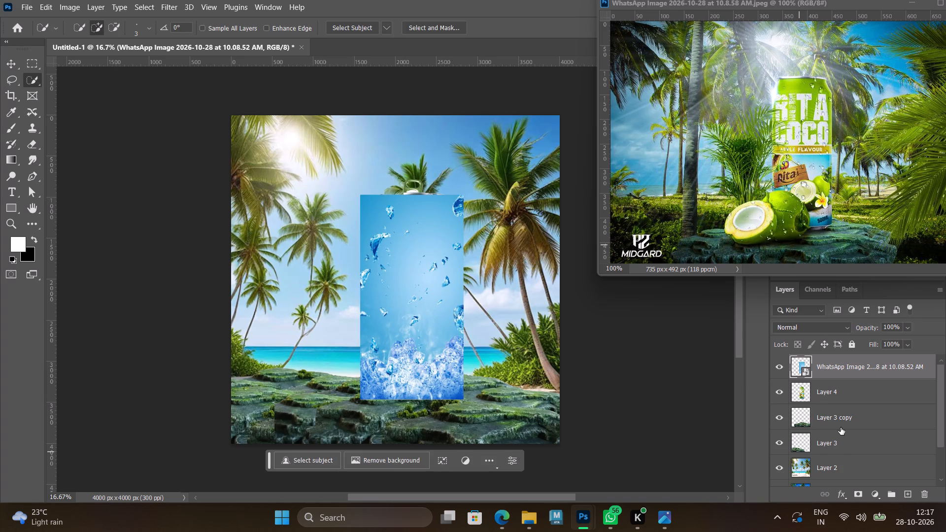
Rasterize the ice image layer and add a white layer mask to it.
{"action": "left_click", "coordinate": [898, 365]}
{"action": "right_click", "coordinate": [873, 369]}
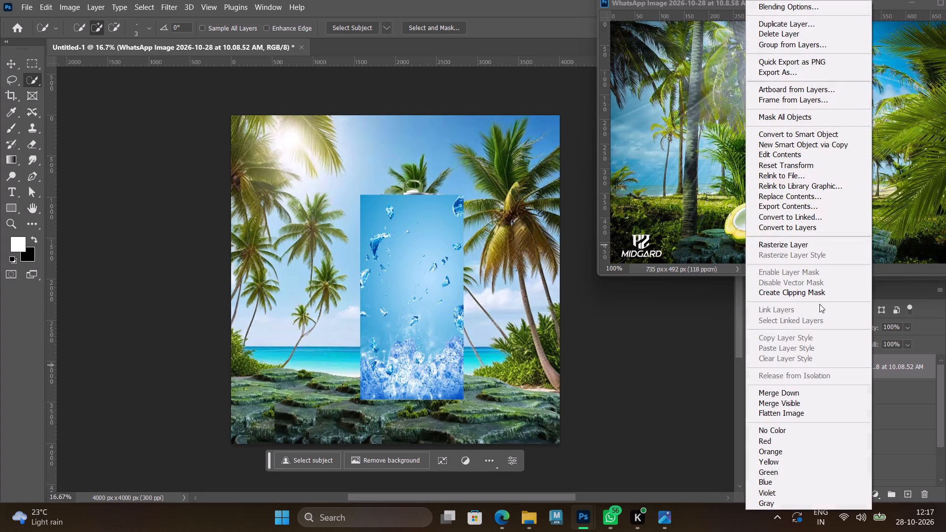
{"action": "left_click", "coordinate": [797, 244]}
{"action": "left_click", "coordinate": [863, 490]}
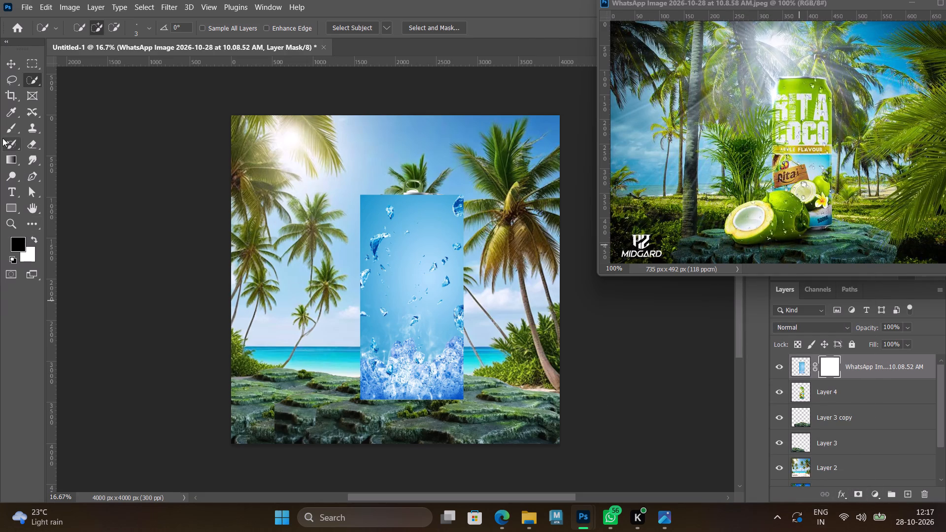
Paint black on the ice layer's mask with a 600 px soft brush to hide the excess along the can's left edge.
{"action": "left_click", "coordinate": [10, 127]}
{"action": "key", "text": "bracketright"}
{"action": "key", "text": "bracketright"}
{"action": "key", "text": "bracketright"}
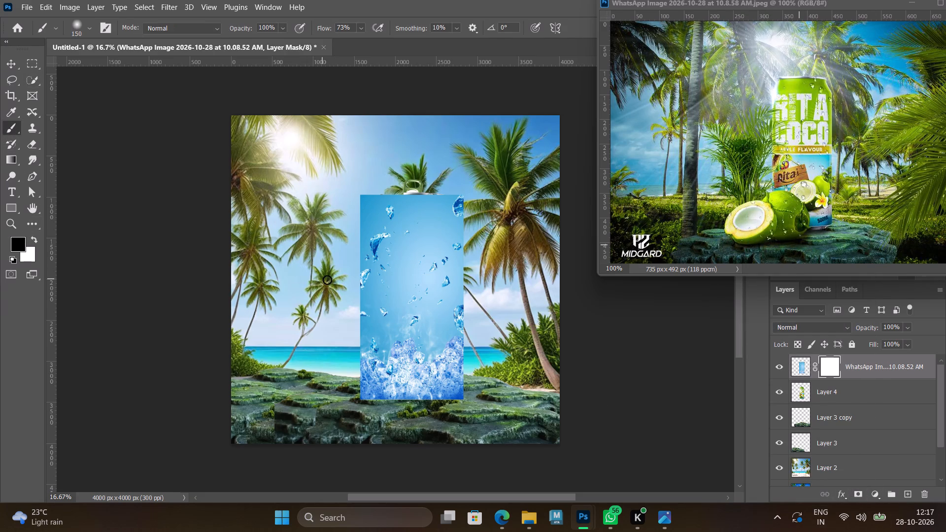
{"action": "key", "text": "bracketright"}
{"action": "key", "text": "bracketright"}
{"action": "key", "text": "bracketright"}
{"action": "key", "text": "bracketright"}
{"action": "key", "text": "bracketright"}
{"action": "key", "text": "bracketright"}
{"action": "key", "text": "bracketright"}
{"action": "left_click_drag", "start_coordinate": [369, 161], "coordinate": [306, 297]}
{"action": "left_click_drag", "start_coordinate": [341, 228], "coordinate": [321, 347]}
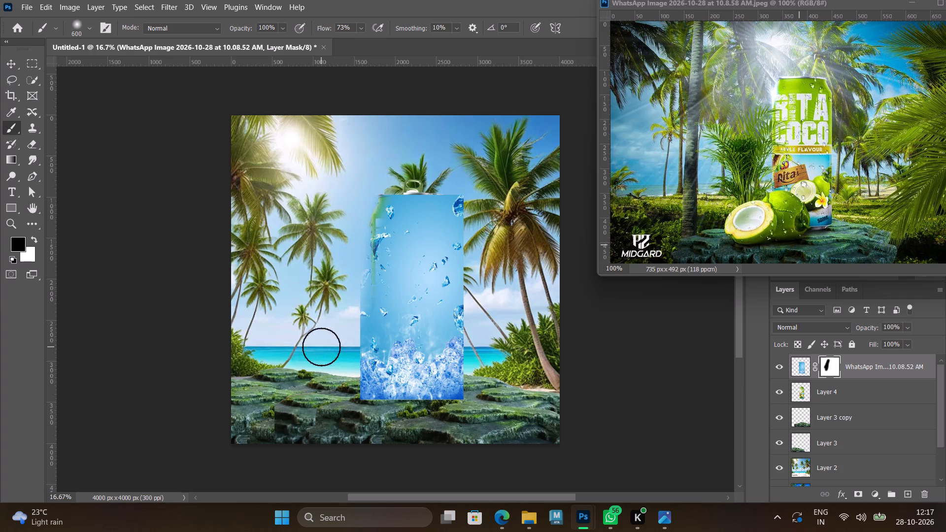
{"action": "left_click_drag", "start_coordinate": [345, 309], "coordinate": [332, 408]}
{"action": "left_click_drag", "start_coordinate": [336, 374], "coordinate": [347, 416]}
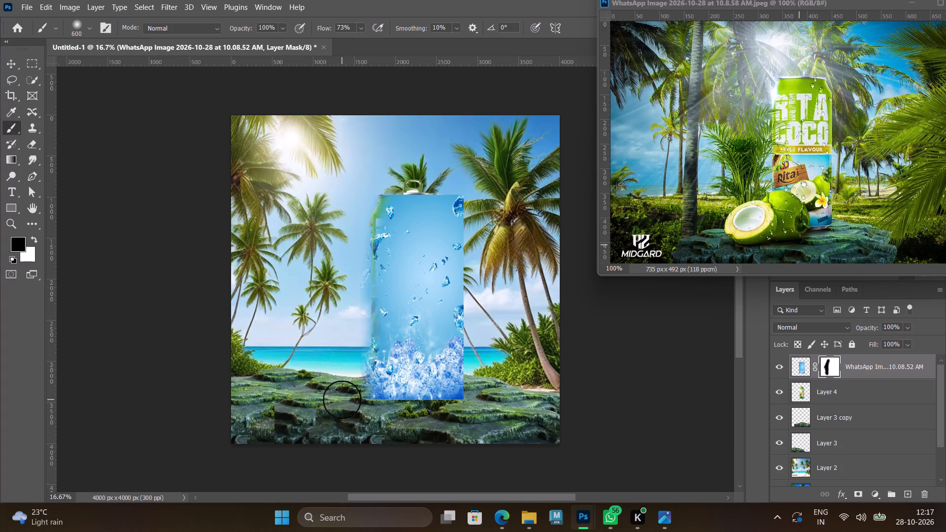
{"action": "left_click_drag", "start_coordinate": [348, 408], "coordinate": [362, 430]}
{"action": "left_click_drag", "start_coordinate": [351, 358], "coordinate": [347, 392]}
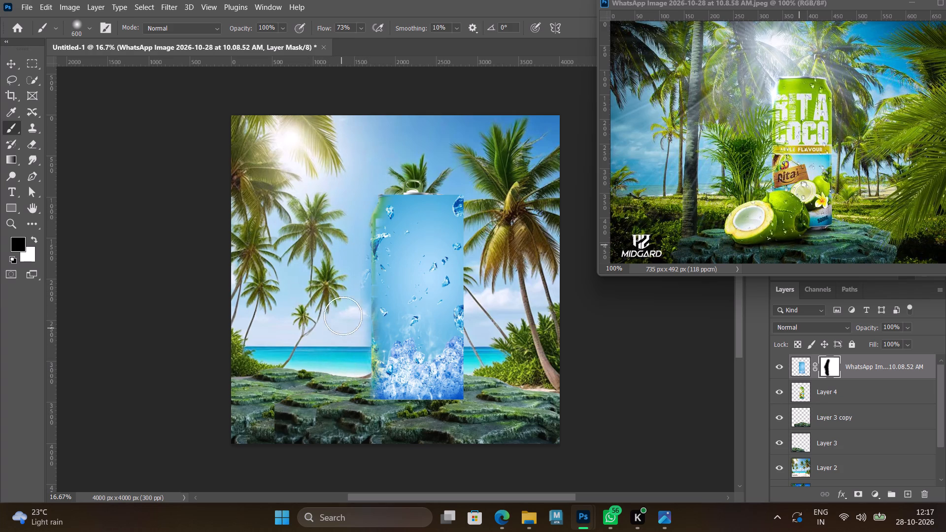
{"action": "left_click_drag", "start_coordinate": [345, 293], "coordinate": [322, 342]}
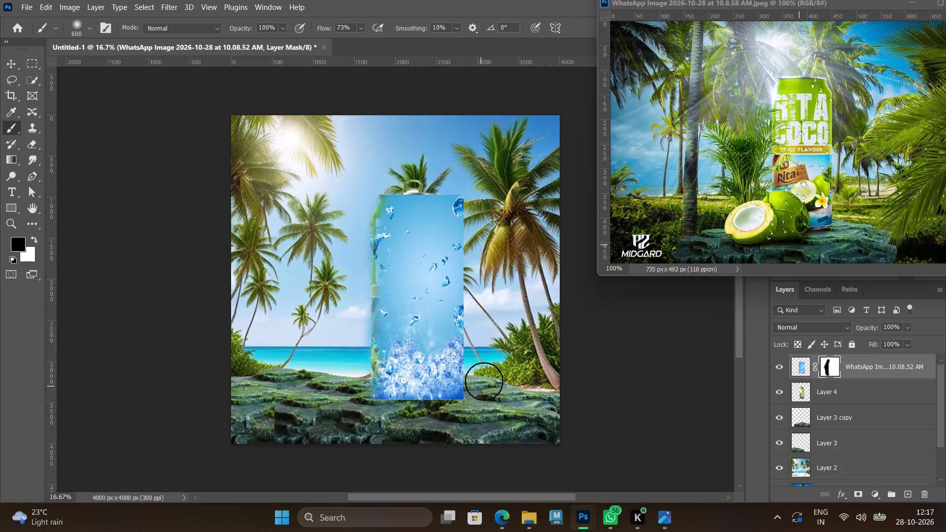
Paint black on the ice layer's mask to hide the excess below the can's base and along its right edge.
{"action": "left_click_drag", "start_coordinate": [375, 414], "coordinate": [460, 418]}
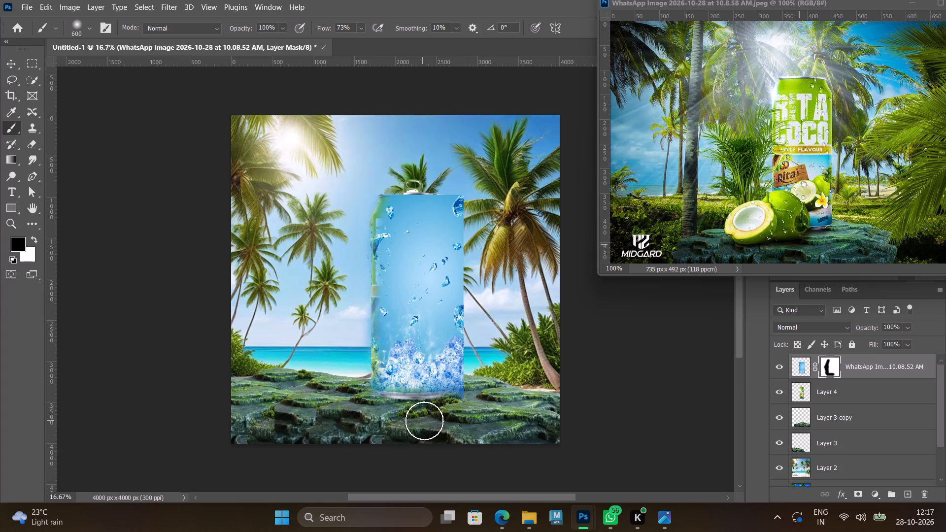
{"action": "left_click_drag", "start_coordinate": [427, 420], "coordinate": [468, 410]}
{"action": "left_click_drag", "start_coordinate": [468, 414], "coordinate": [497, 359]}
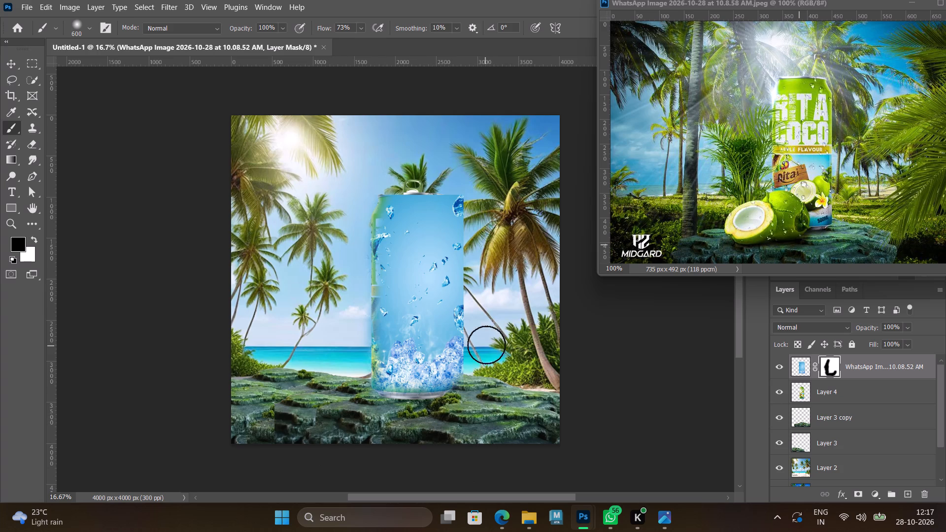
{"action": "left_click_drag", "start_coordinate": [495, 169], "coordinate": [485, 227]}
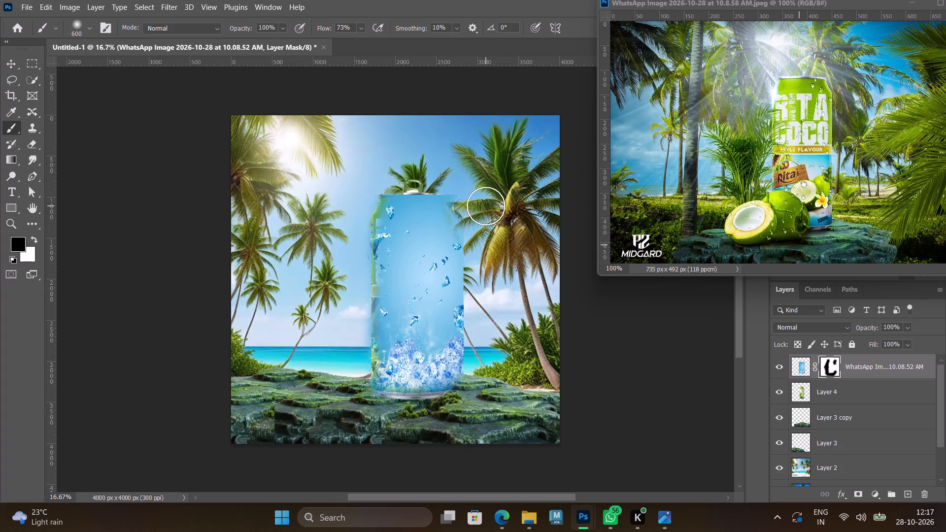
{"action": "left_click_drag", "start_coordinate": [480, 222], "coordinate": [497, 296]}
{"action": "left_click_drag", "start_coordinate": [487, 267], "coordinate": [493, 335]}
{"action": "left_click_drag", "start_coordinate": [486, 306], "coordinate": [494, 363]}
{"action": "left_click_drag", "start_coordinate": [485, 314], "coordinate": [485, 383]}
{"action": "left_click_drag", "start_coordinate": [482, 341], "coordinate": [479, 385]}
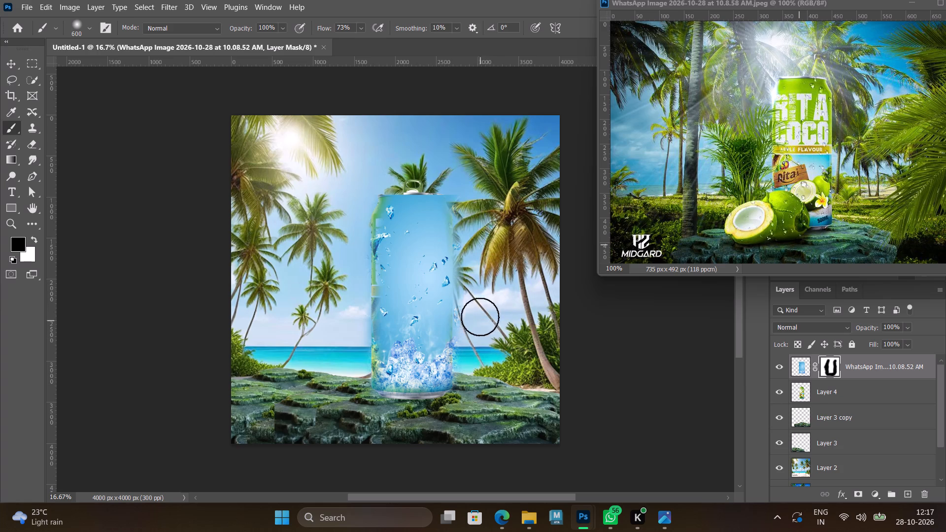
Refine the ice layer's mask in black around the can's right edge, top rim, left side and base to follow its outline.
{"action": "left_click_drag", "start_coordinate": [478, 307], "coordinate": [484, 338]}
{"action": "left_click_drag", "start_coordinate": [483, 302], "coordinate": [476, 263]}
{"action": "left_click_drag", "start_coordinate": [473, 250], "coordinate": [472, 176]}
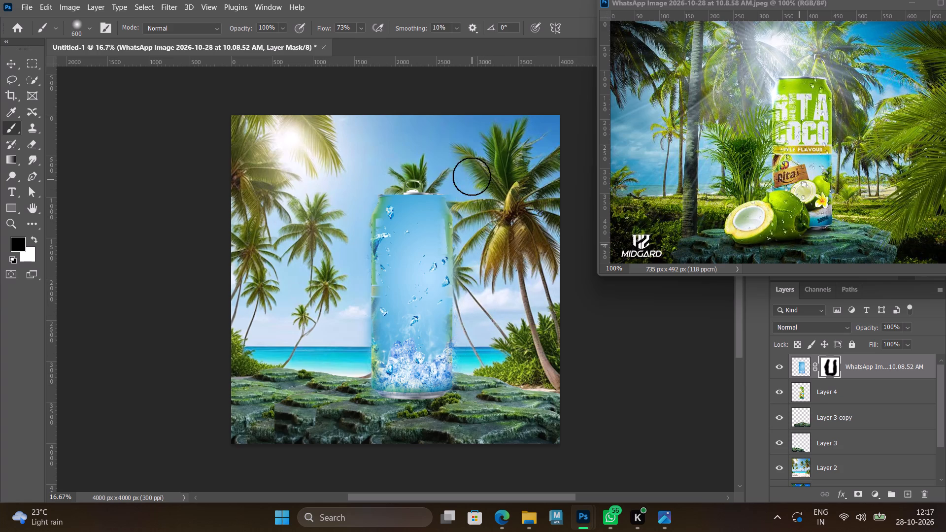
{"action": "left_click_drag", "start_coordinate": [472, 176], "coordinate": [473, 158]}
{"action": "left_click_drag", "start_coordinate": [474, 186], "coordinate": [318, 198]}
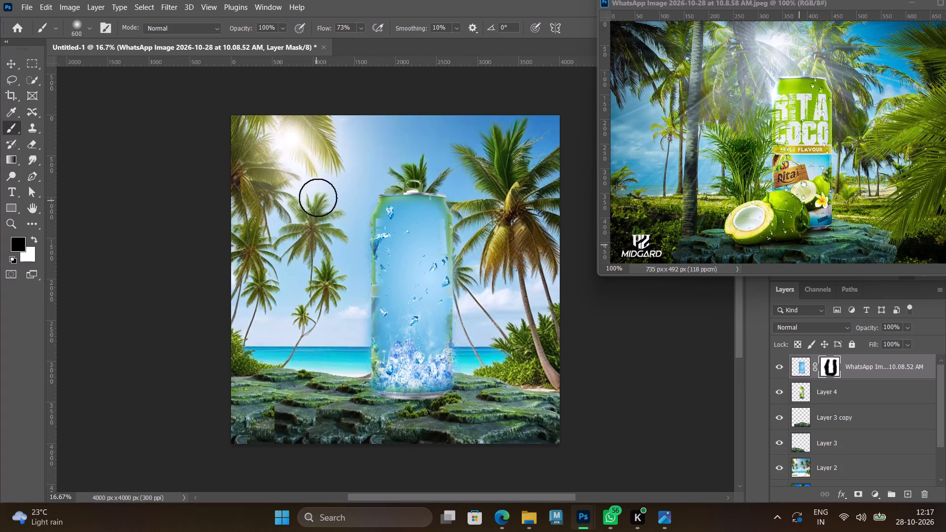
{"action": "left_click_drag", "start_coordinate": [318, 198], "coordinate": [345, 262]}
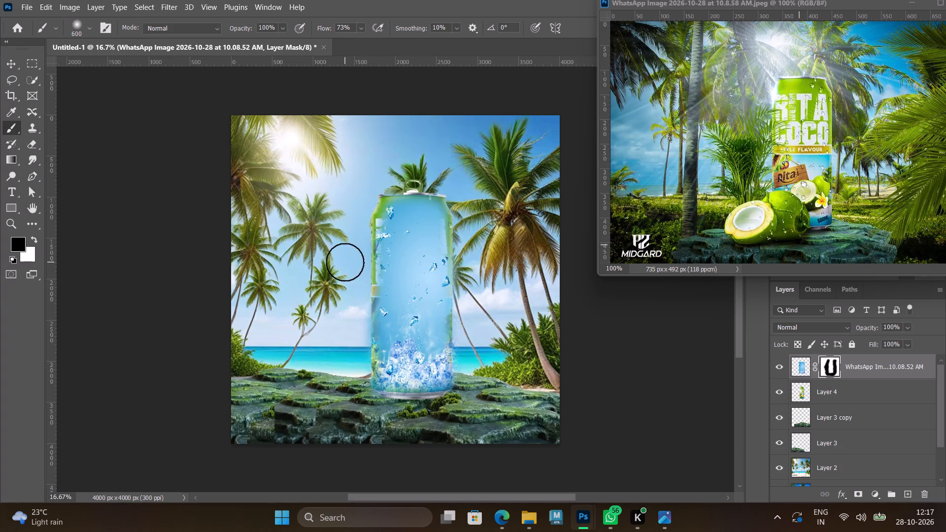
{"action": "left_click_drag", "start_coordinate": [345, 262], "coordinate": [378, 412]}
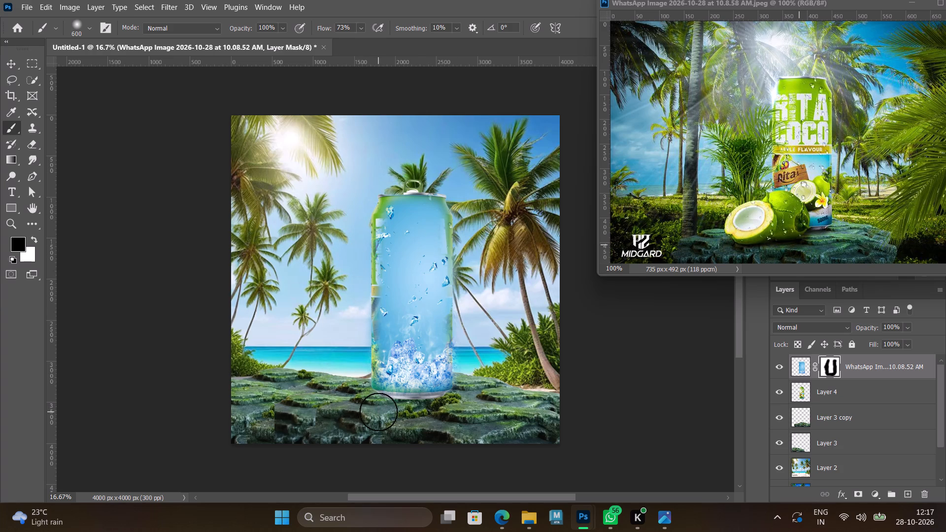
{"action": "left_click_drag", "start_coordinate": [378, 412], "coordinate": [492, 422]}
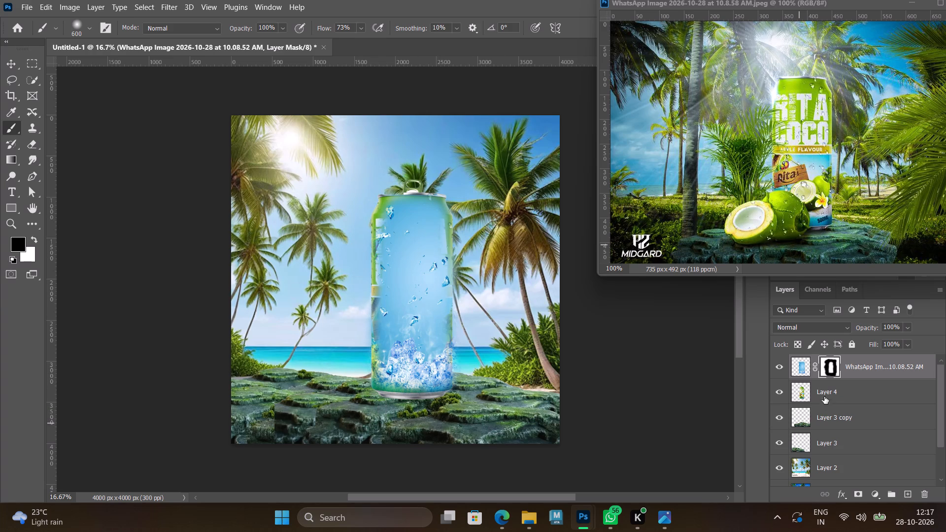
Preview blend modes such as Hard Light on the ice layer, and keep it at Normal.
{"action": "left_click", "coordinate": [837, 330]}
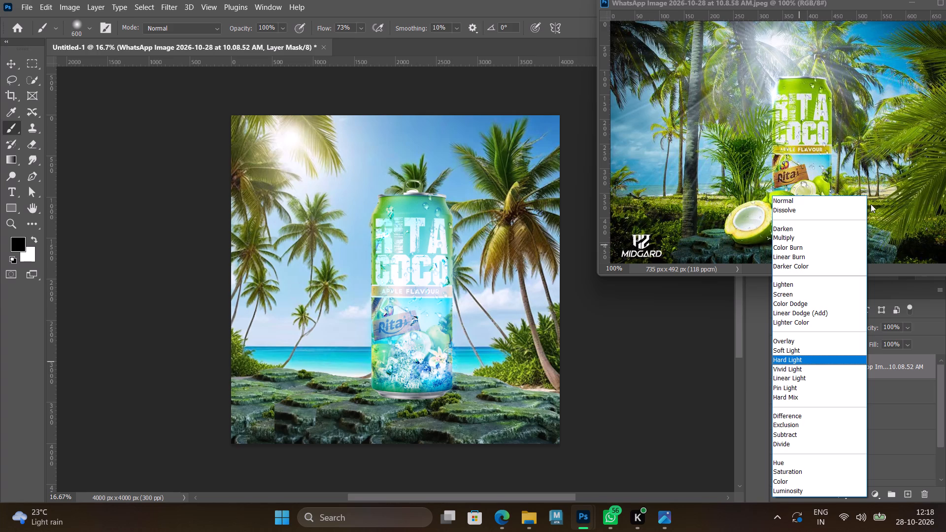
{"action": "left_click", "coordinate": [804, 201]}
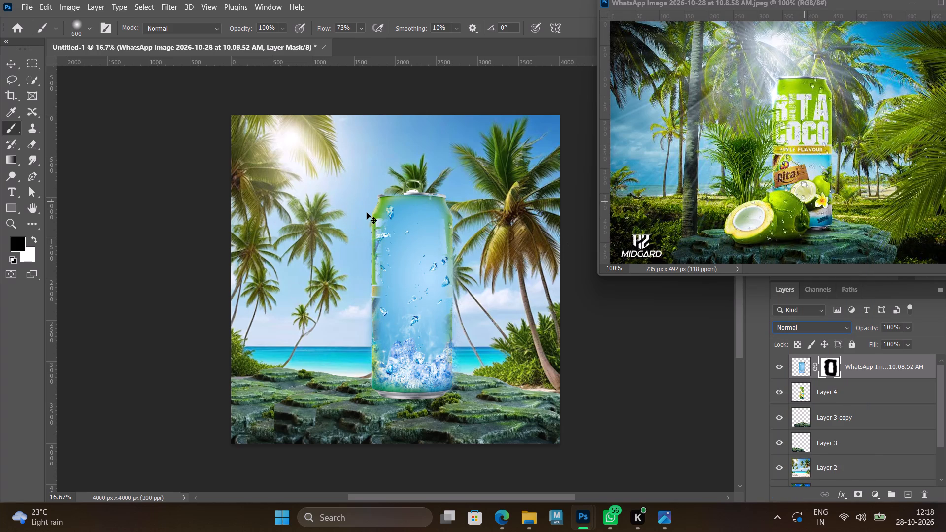
Undo the masking, rasterizing and reshaping of the ice image, back to the hidden full-size placed image.
{"action": "key", "text": "ctrl+z"}
{"action": "key", "text": "ctrl+z"}
{"action": "key", "text": "ctrl+z"}
{"action": "key", "text": "ctrl+z"}
{"action": "key", "text": "ctrl+z"}
{"action": "key", "text": "ctrl+z"}
{"action": "key", "text": "ctrl+z"}
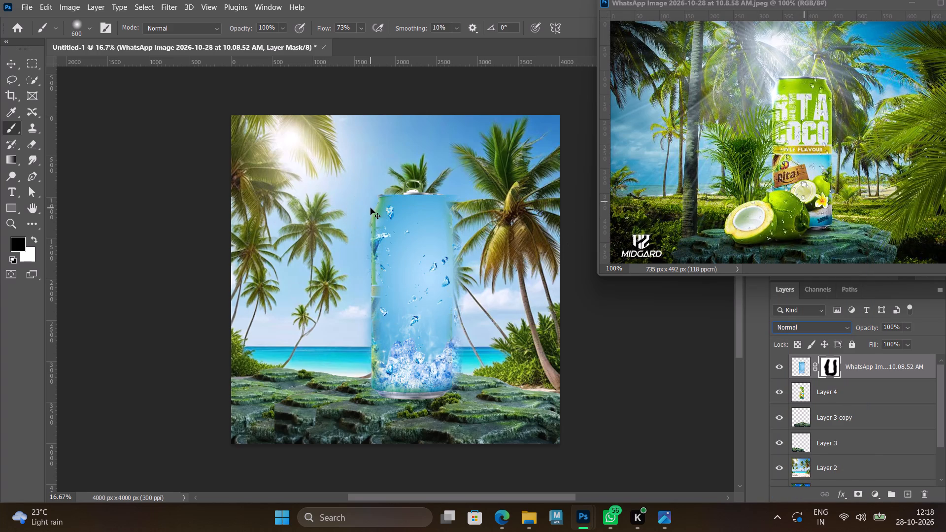
{"action": "key", "text": "ctrl+z"}
{"action": "key", "text": "ctrl+z"}
{"action": "key", "text": "ctrl+z"}
{"action": "key", "text": "ctrl+z"}
{"action": "key", "text": "ctrl+z"}
{"action": "key", "text": "ctrl+z"}
{"action": "key", "text": "ctrl+z"}
{"action": "key", "text": "ctrl+z"}
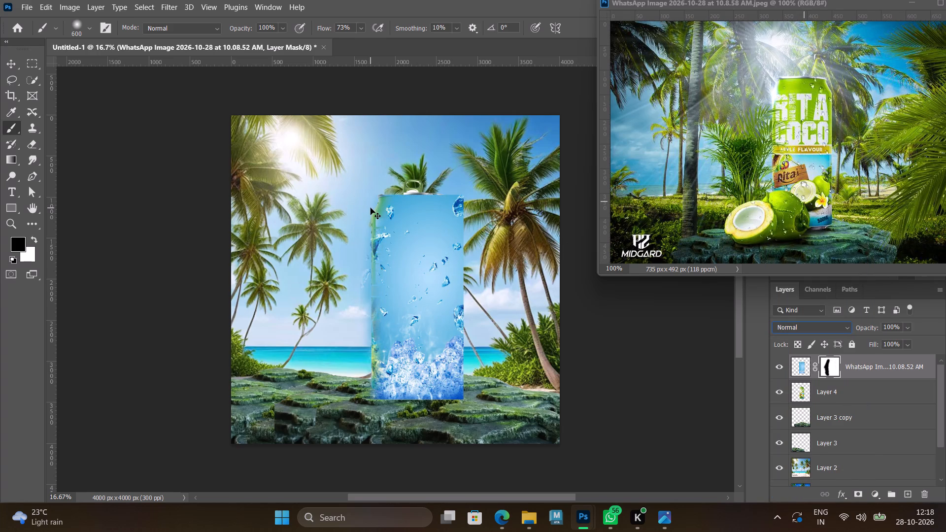
{"action": "key", "text": "ctrl+z"}
{"action": "key", "text": "ctrl+z"}
{"action": "key", "text": "ctrl+z"}
{"action": "key", "text": "ctrl+z"}
{"action": "key", "text": "ctrl+z"}
{"action": "key", "text": "ctrl+z"}
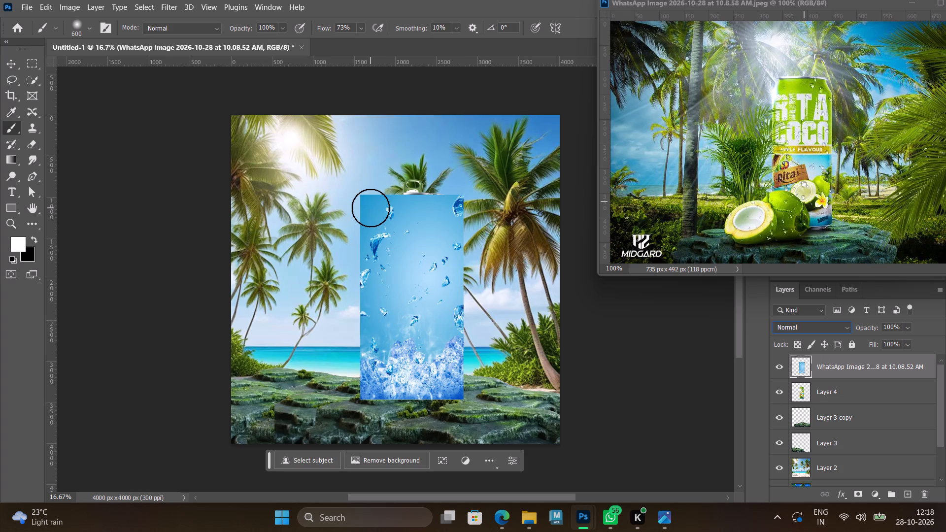
{"action": "key", "text": "ctrl+z"}
{"action": "key", "text": "ctrl+z"}
{"action": "key", "text": "ctrl+z"}
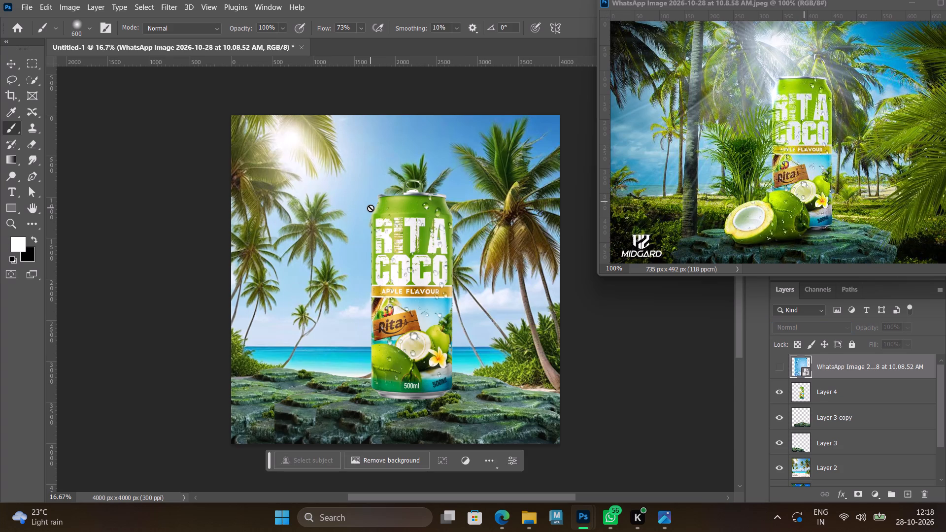
Show the full-size ice image and move it about 229 px right and 536 px up, its lower edge meeting the can's base.
{"action": "left_click", "coordinate": [783, 366]}
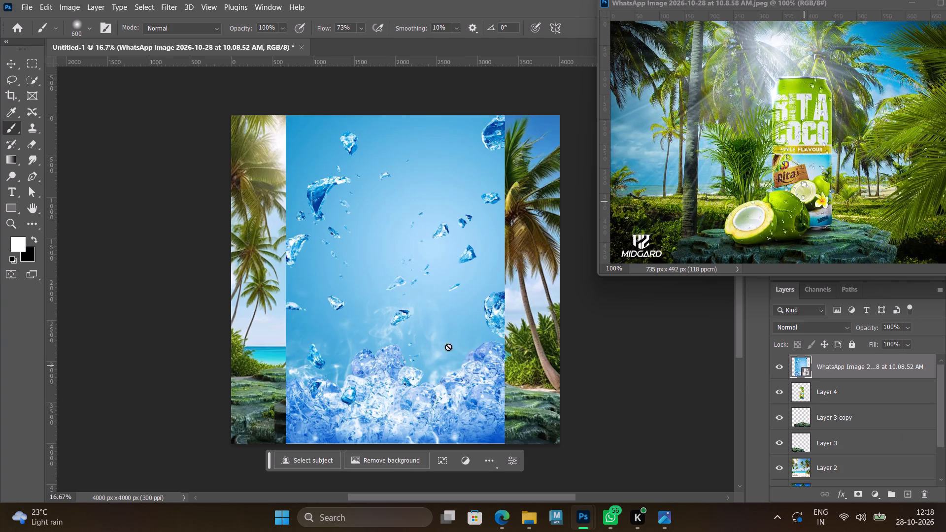
{"action": "key", "text": "v"}
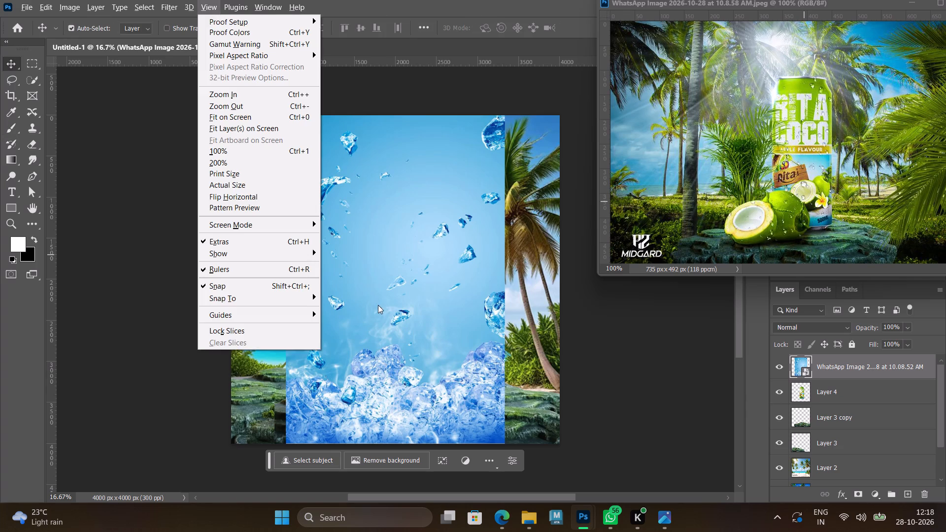
{"action": "left_click", "coordinate": [416, 297]}
{"action": "left_click_drag", "start_coordinate": [411, 323], "coordinate": [431, 257]}
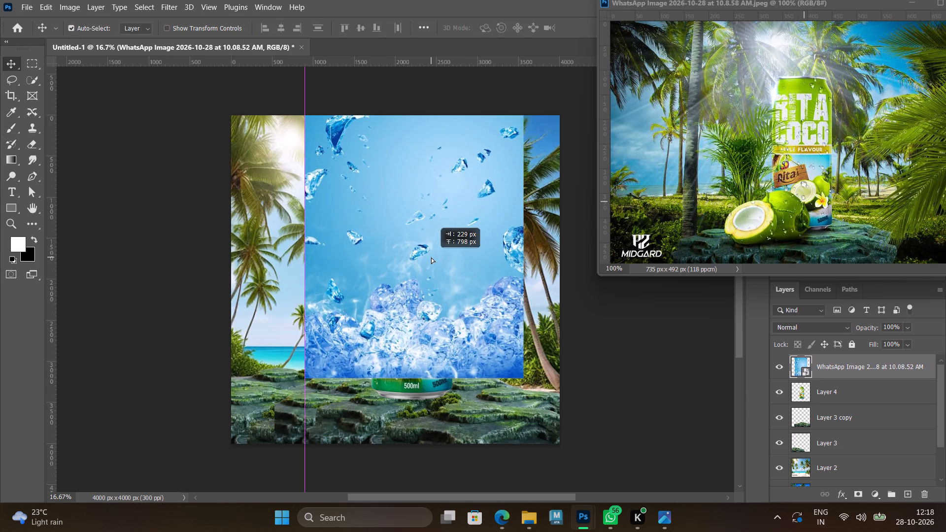
{"action": "left_click_drag", "start_coordinate": [431, 257], "coordinate": [435, 280]}
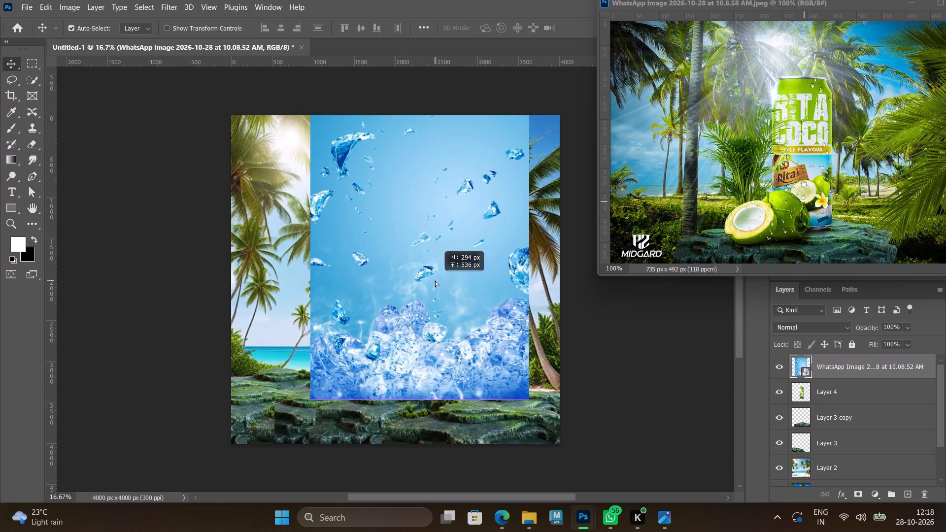
{"action": "left_click_drag", "start_coordinate": [435, 280], "coordinate": [435, 281]}
{"action": "key", "text": "Return"}
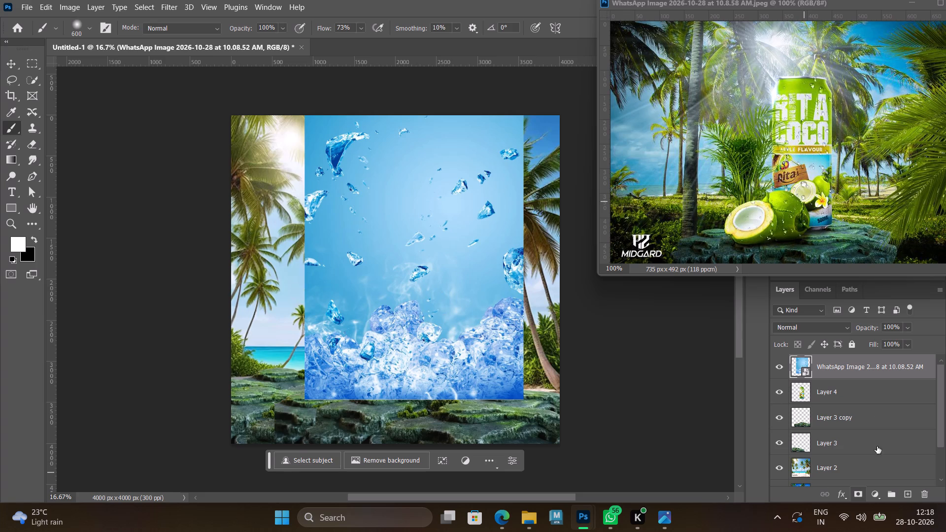
Rasterize the ice image layer and add a white layer mask to it.
{"action": "right_click", "coordinate": [858, 368]}
{"action": "left_click", "coordinate": [809, 242]}
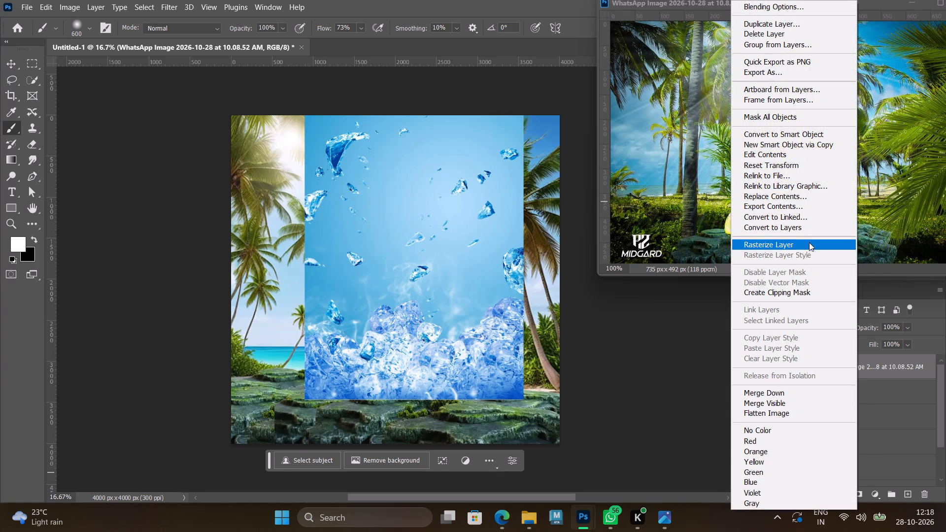
{"action": "left_click", "coordinate": [859, 493]}
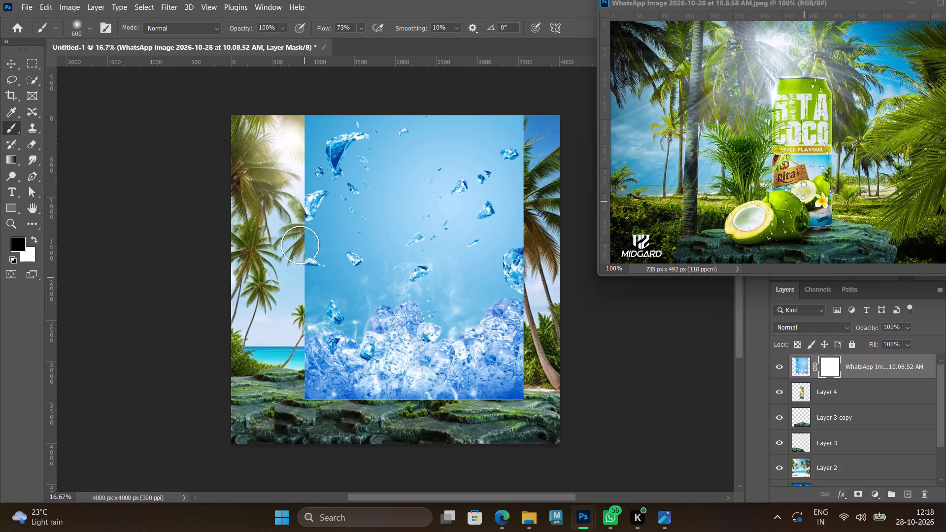
Paint black on the mask with the 600 px soft brush to hide the ice image's upper-left corner and left edge.
{"action": "left_click_drag", "start_coordinate": [404, 107], "coordinate": [313, 252]}
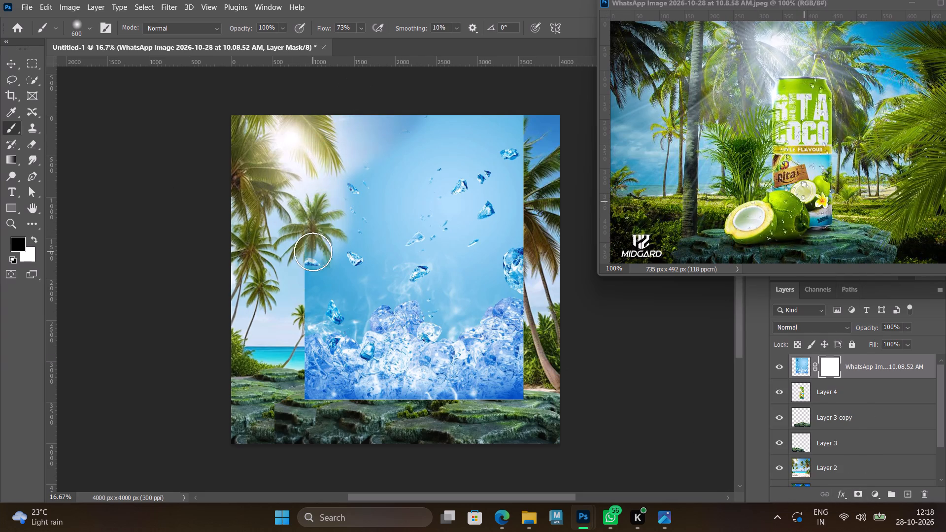
{"action": "left_click_drag", "start_coordinate": [313, 252], "coordinate": [315, 207]}
{"action": "left_click_drag", "start_coordinate": [312, 218], "coordinate": [302, 246]}
{"action": "left_click_drag", "start_coordinate": [313, 231], "coordinate": [294, 305]}
{"action": "left_click_drag", "start_coordinate": [308, 300], "coordinate": [285, 391]}
{"action": "left_click_drag", "start_coordinate": [289, 381], "coordinate": [293, 412]}
{"action": "left_click_drag", "start_coordinate": [293, 402], "coordinate": [299, 421]}
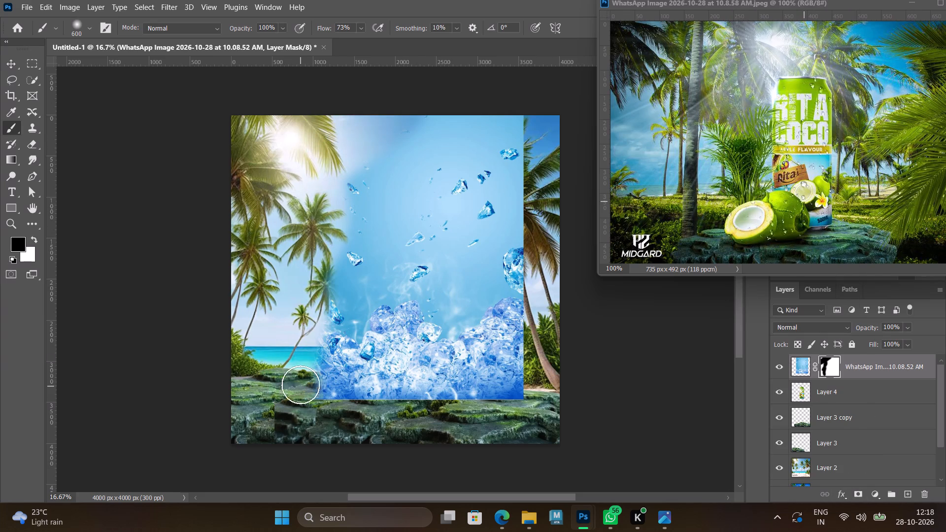
Paint black on the mask along the ice image's lower edge and bottom corners to blend the ice into the rocks.
{"action": "left_click_drag", "start_coordinate": [302, 394], "coordinate": [313, 435]}
{"action": "left_click_drag", "start_coordinate": [311, 406], "coordinate": [320, 432]}
{"action": "left_click_drag", "start_coordinate": [316, 418], "coordinate": [481, 446]}
{"action": "left_click_drag", "start_coordinate": [460, 437], "coordinate": [508, 421]}
{"action": "left_click_drag", "start_coordinate": [509, 404], "coordinate": [364, 447]}
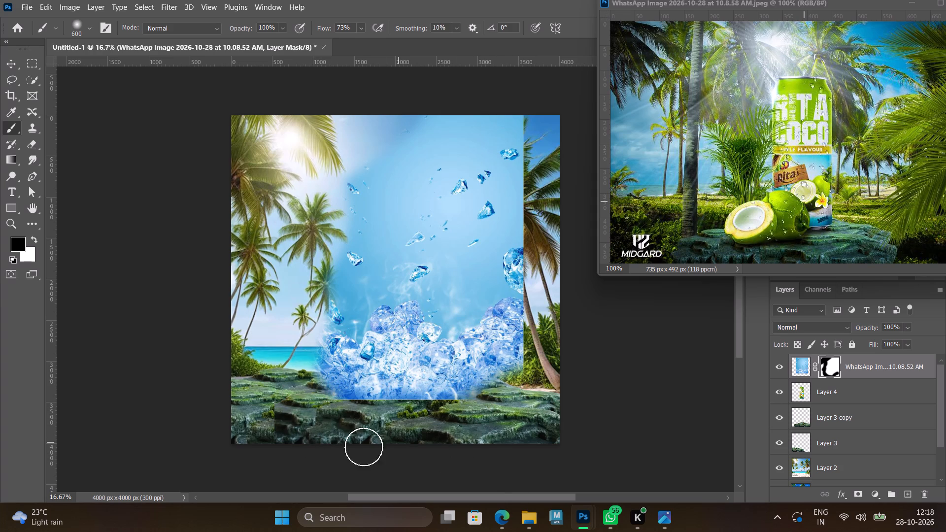
{"action": "left_click_drag", "start_coordinate": [364, 447], "coordinate": [465, 434]}
{"action": "left_click_drag", "start_coordinate": [467, 414], "coordinate": [417, 437]}
{"action": "left_click_drag", "start_coordinate": [429, 410], "coordinate": [279, 462]}
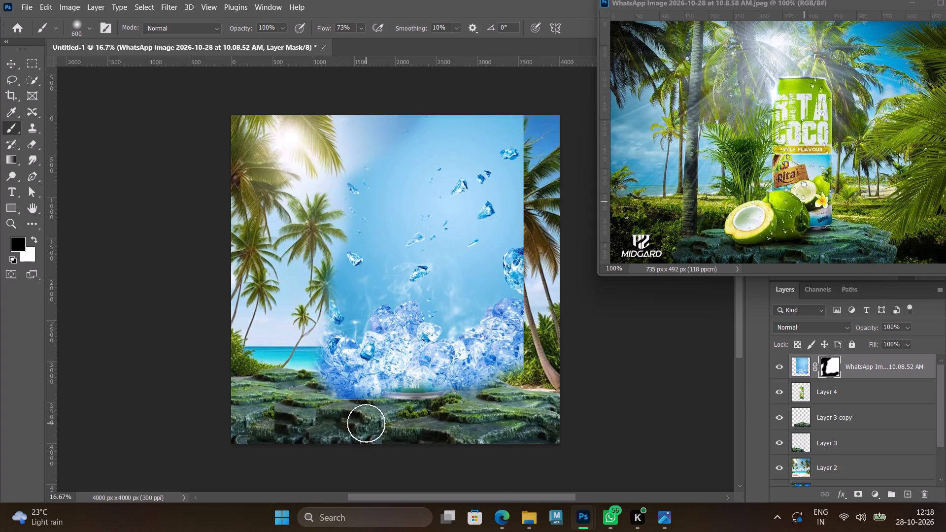
{"action": "left_click_drag", "start_coordinate": [369, 418], "coordinate": [307, 420]}
Paint black on the mask to hide the ice image's top edge and right side over the large palm.
{"action": "left_click_drag", "start_coordinate": [555, 137], "coordinate": [552, 244]}
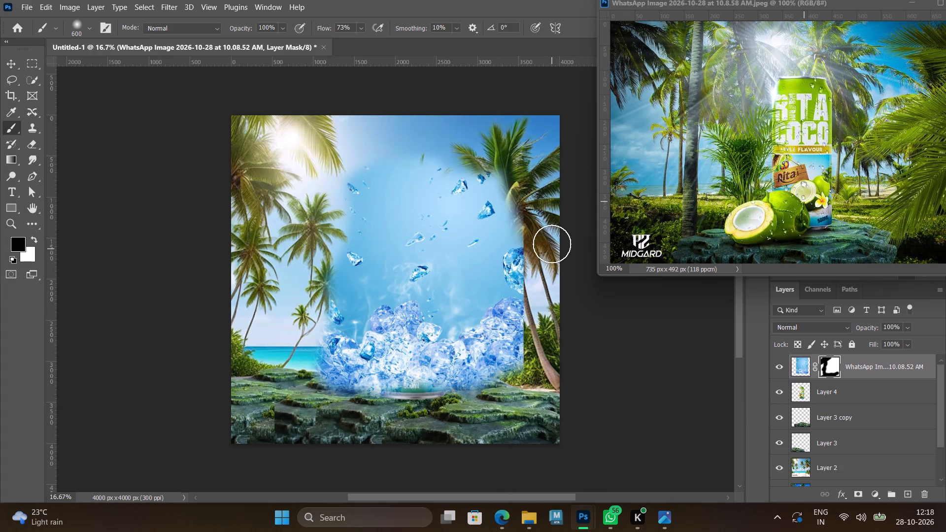
{"action": "left_click_drag", "start_coordinate": [552, 244], "coordinate": [575, 335]}
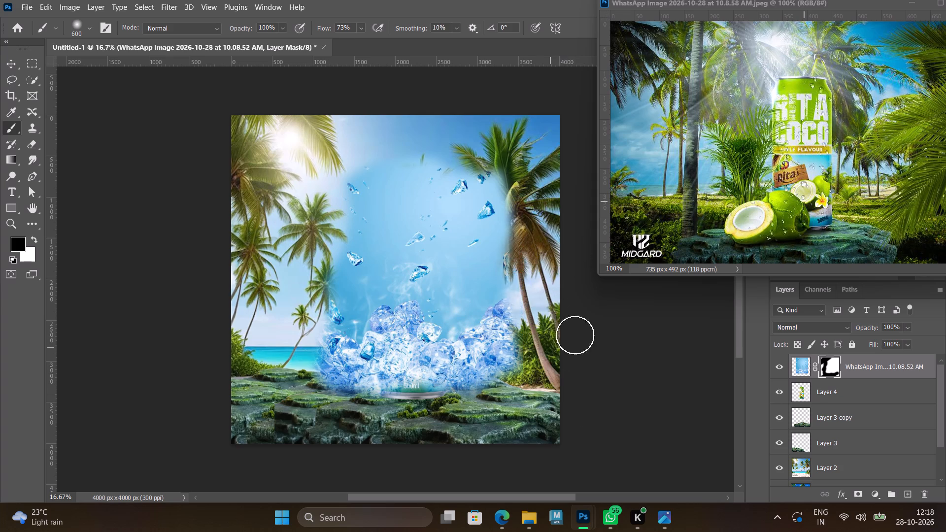
{"action": "left_click_drag", "start_coordinate": [575, 335], "coordinate": [518, 151]}
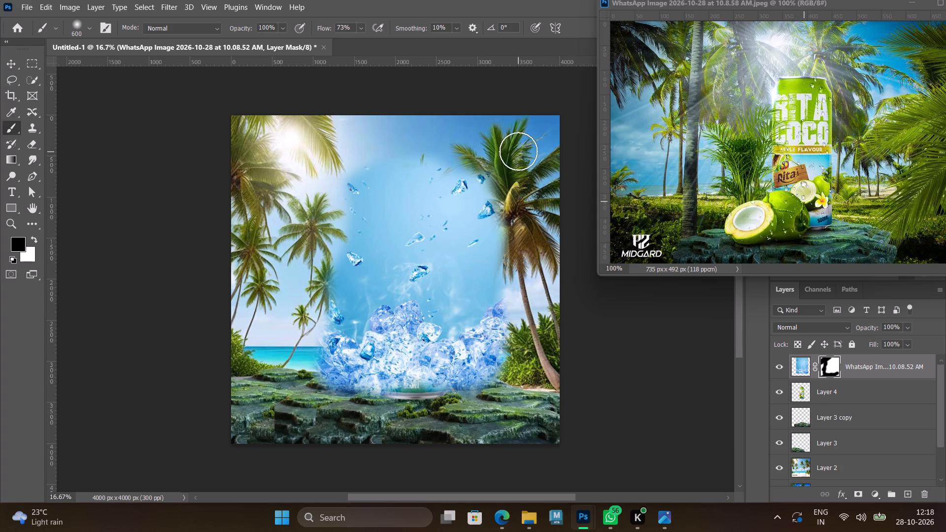
{"action": "left_click_drag", "start_coordinate": [518, 151], "coordinate": [569, 236]}
{"action": "left_click_drag", "start_coordinate": [535, 192], "coordinate": [461, 146]}
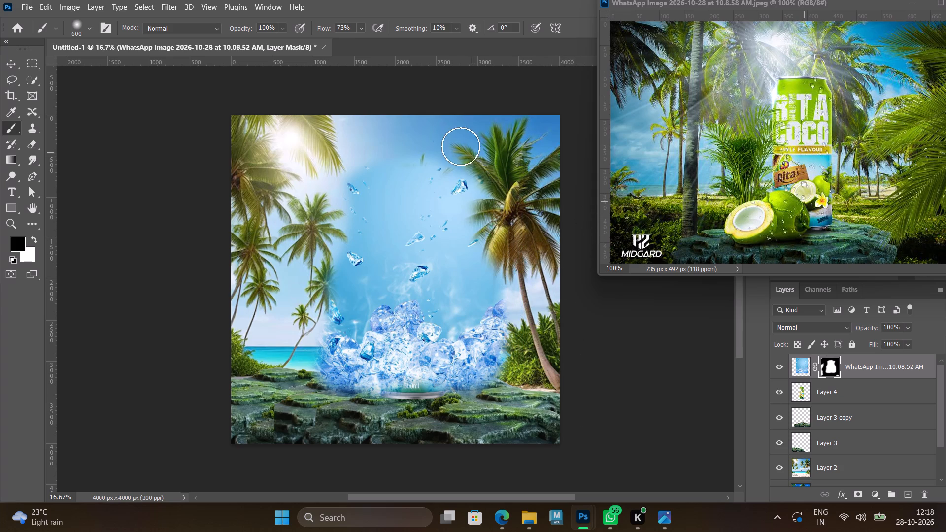
Paint black on the mask to trim the ice image's top down to the can's rim and soften its sides and base.
{"action": "left_click_drag", "start_coordinate": [461, 146], "coordinate": [363, 170]}
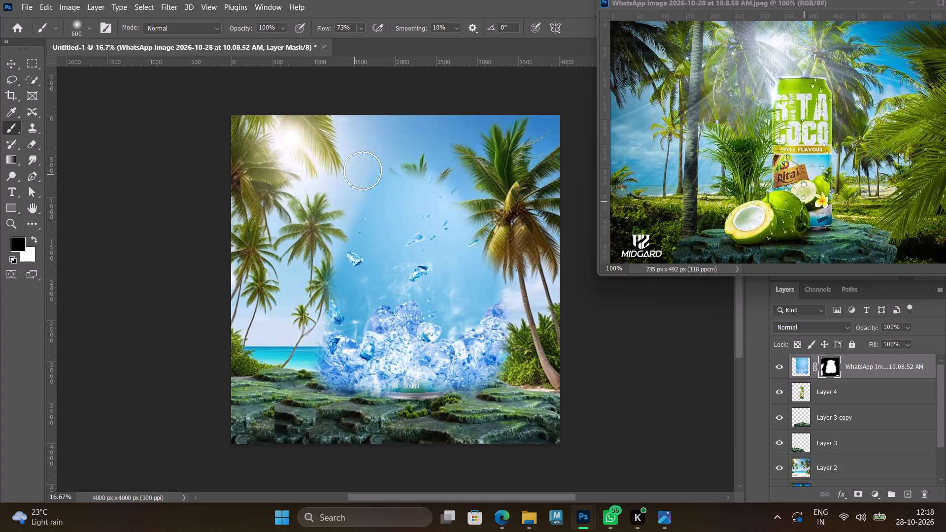
{"action": "left_click_drag", "start_coordinate": [363, 170], "coordinate": [331, 251]}
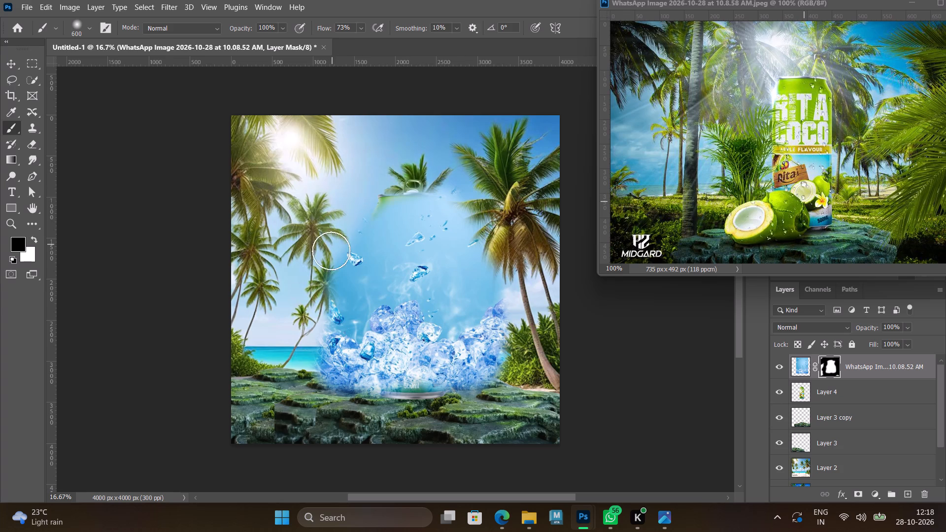
{"action": "left_click_drag", "start_coordinate": [331, 251], "coordinate": [275, 386]}
{"action": "left_click_drag", "start_coordinate": [308, 187], "coordinate": [479, 192]}
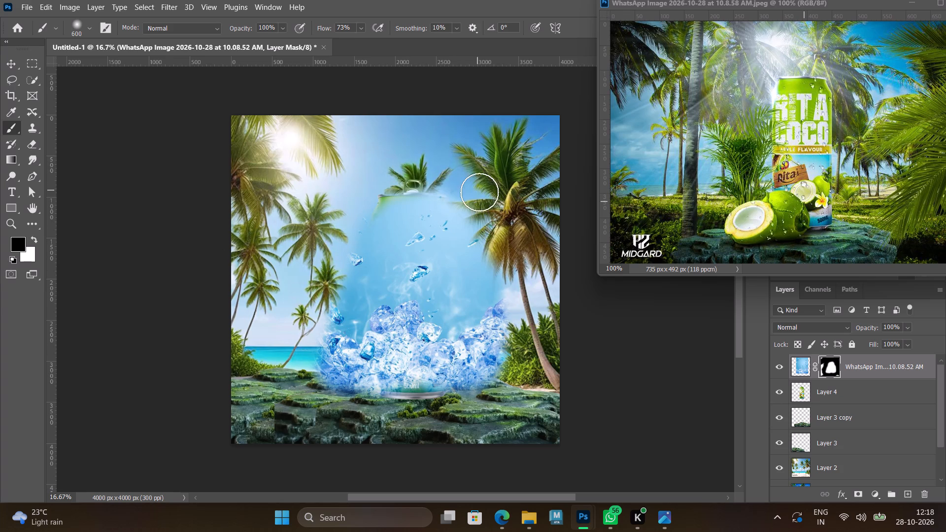
{"action": "left_click_drag", "start_coordinate": [479, 192], "coordinate": [557, 312]}
{"action": "left_click_drag", "start_coordinate": [511, 218], "coordinate": [545, 342]}
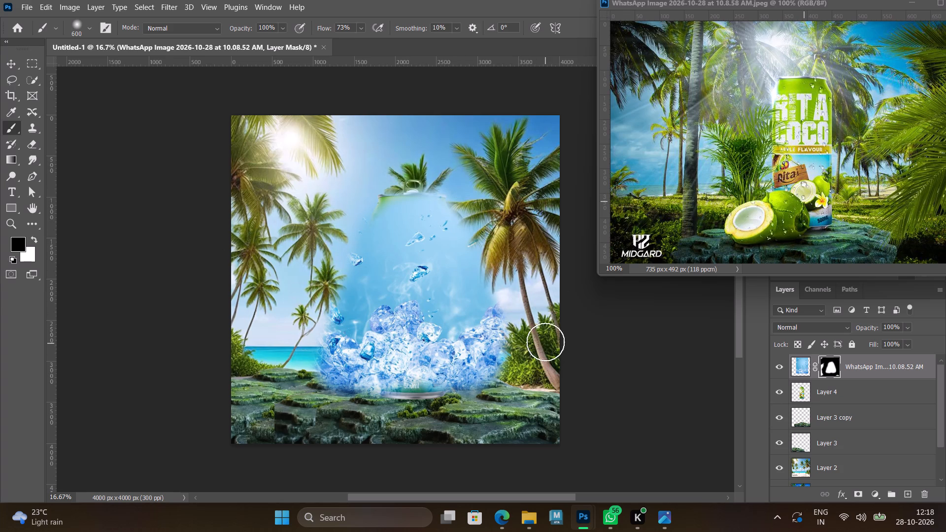
{"action": "left_click_drag", "start_coordinate": [545, 342], "coordinate": [467, 430]}
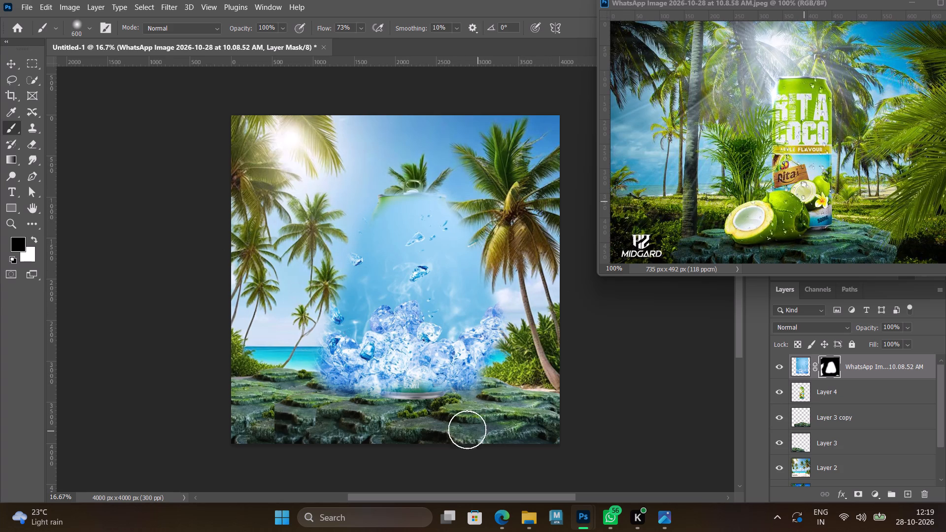
{"action": "left_click_drag", "start_coordinate": [467, 430], "coordinate": [310, 418]}
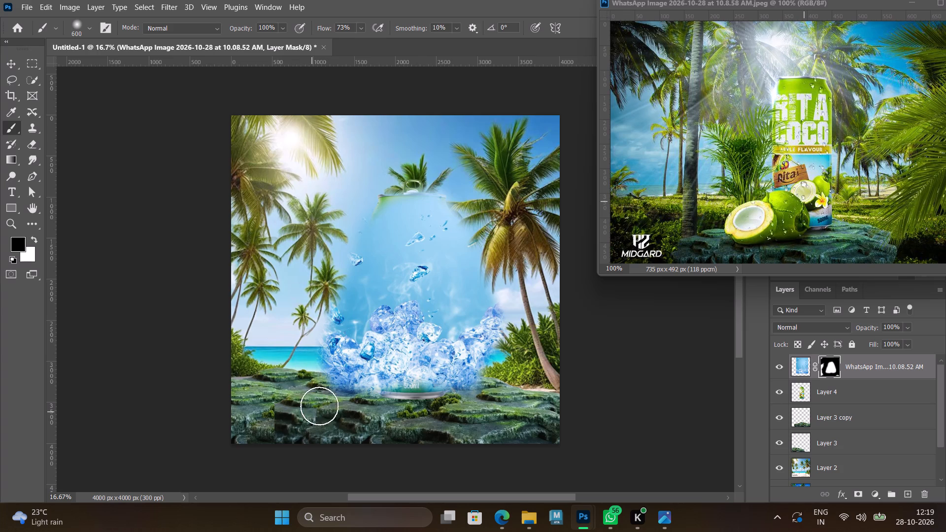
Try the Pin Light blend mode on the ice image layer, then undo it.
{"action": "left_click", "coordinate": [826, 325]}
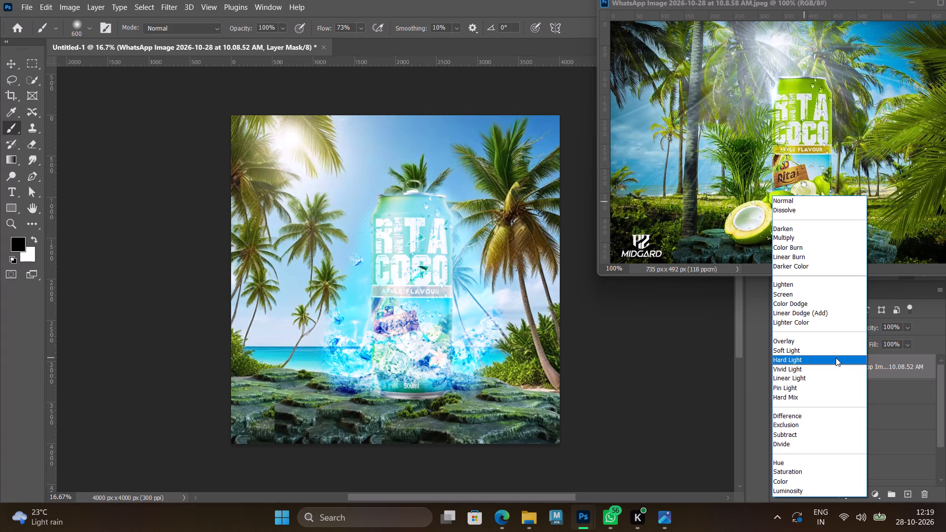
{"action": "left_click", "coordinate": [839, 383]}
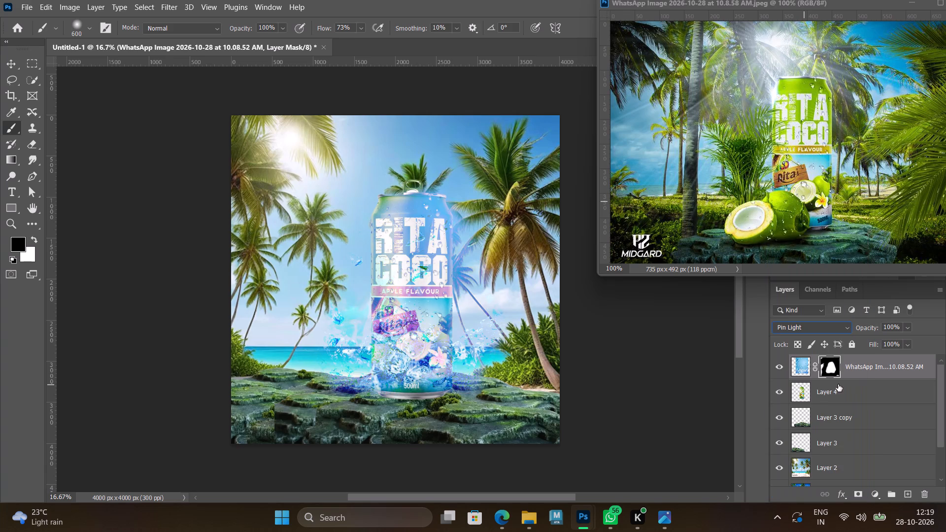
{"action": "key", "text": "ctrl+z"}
Set the ice image layer's blend mode to Lighten.
{"action": "left_click", "coordinate": [833, 325]}
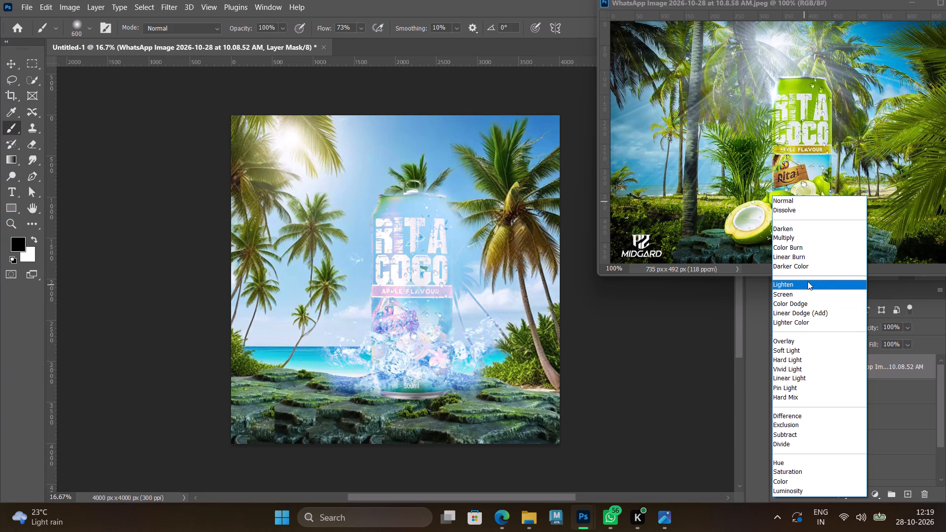
{"action": "left_click", "coordinate": [808, 281]}
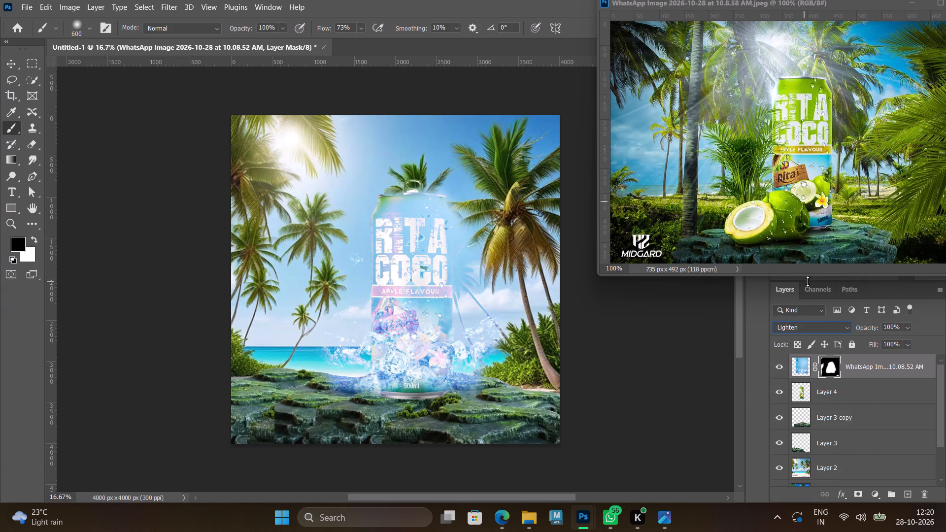
Paint black on the ice layer's mask over the can's upper half and surrounding sky, keeping ice only around the can's lower part.
{"action": "left_click_drag", "start_coordinate": [560, 203], "coordinate": [458, 194]}
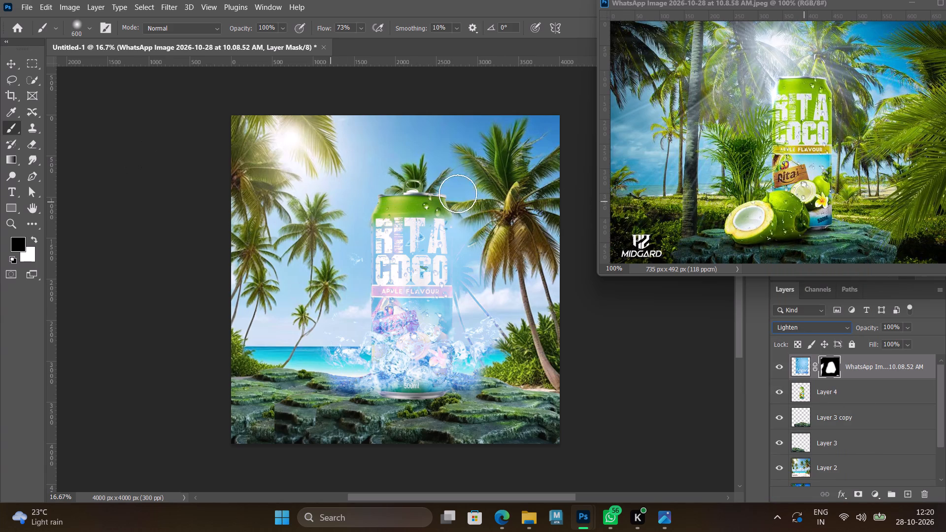
{"action": "left_click_drag", "start_coordinate": [458, 194], "coordinate": [606, 269]}
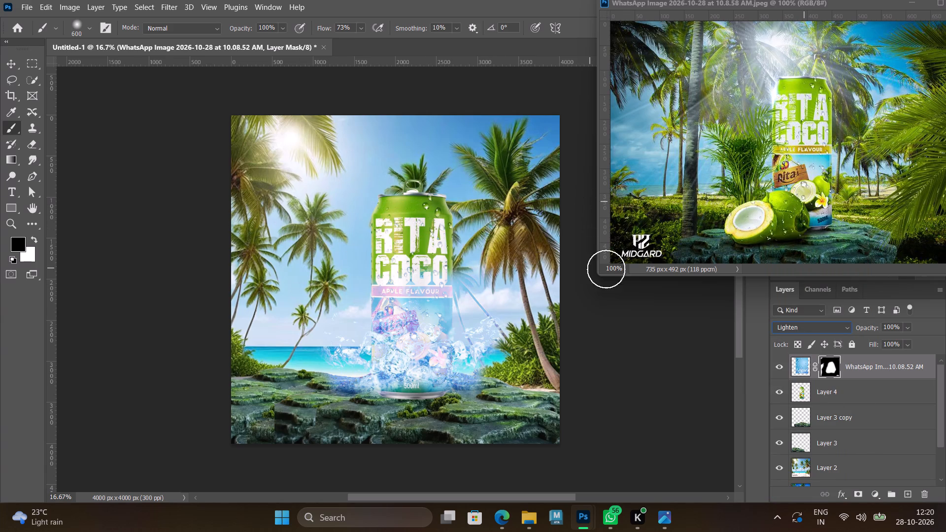
{"action": "left_click_drag", "start_coordinate": [606, 269], "coordinate": [485, 277]}
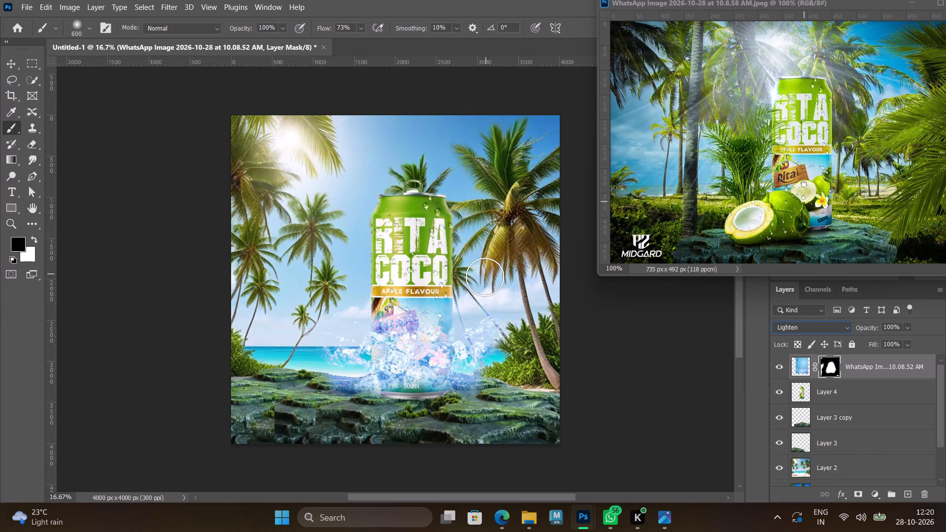
{"action": "left_click_drag", "start_coordinate": [485, 277], "coordinate": [282, 347]}
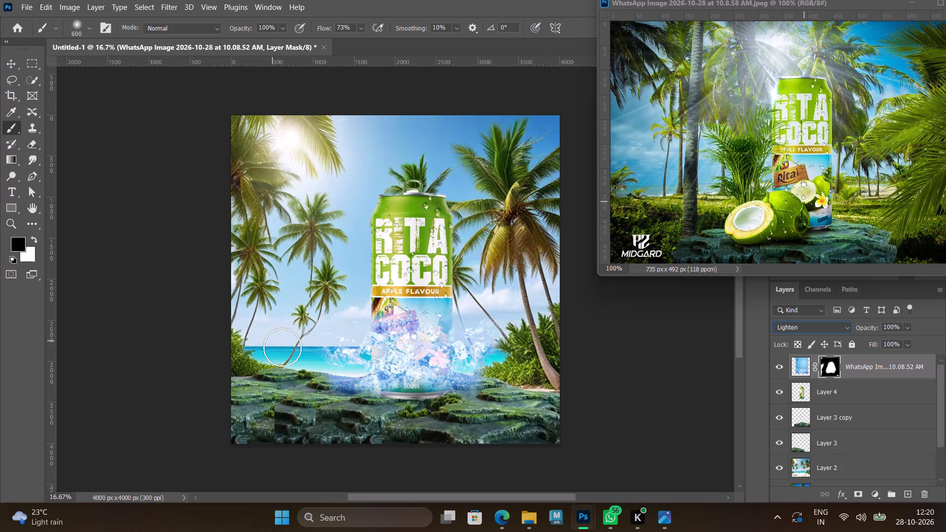
{"action": "left_click_drag", "start_coordinate": [282, 347], "coordinate": [457, 438]}
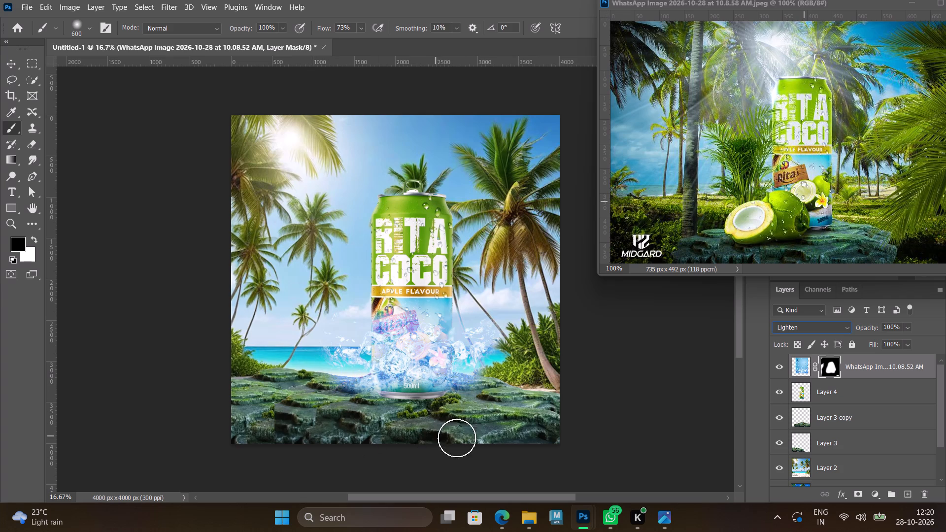
{"action": "left_click_drag", "start_coordinate": [457, 438], "coordinate": [608, 416]}
{"action": "left_click_drag", "start_coordinate": [509, 180], "coordinate": [257, 268]}
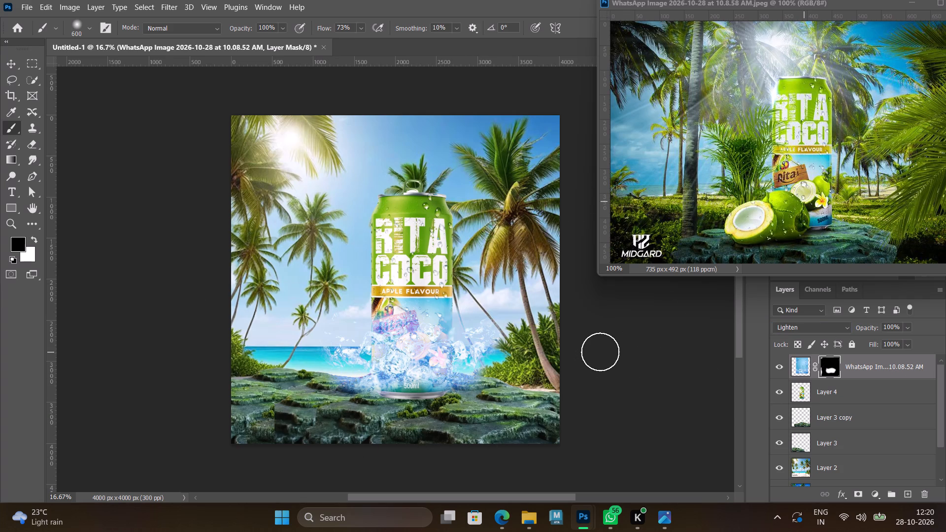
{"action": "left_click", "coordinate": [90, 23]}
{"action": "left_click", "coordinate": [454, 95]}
Place the water splash image from the Ref Image folder into the Untitled-1 document.
{"action": "left_click", "coordinate": [533, 469]}
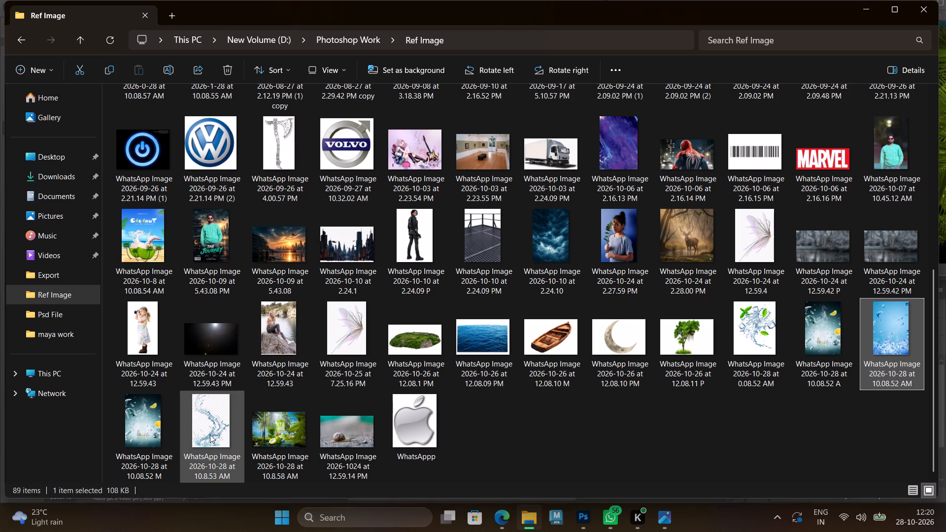
{"action": "left_click_drag", "start_coordinate": [202, 400], "coordinate": [452, 428]}
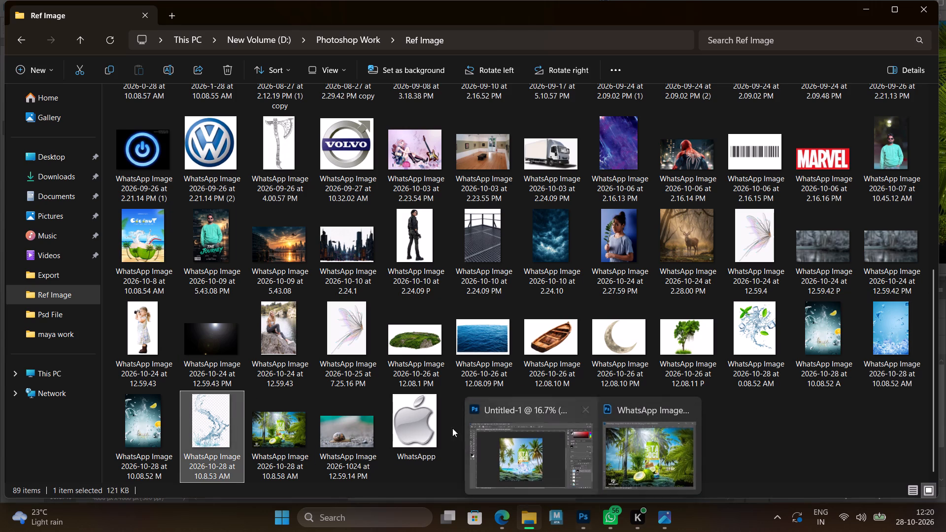
{"action": "left_click_drag", "start_coordinate": [452, 428], "coordinate": [493, 462]}
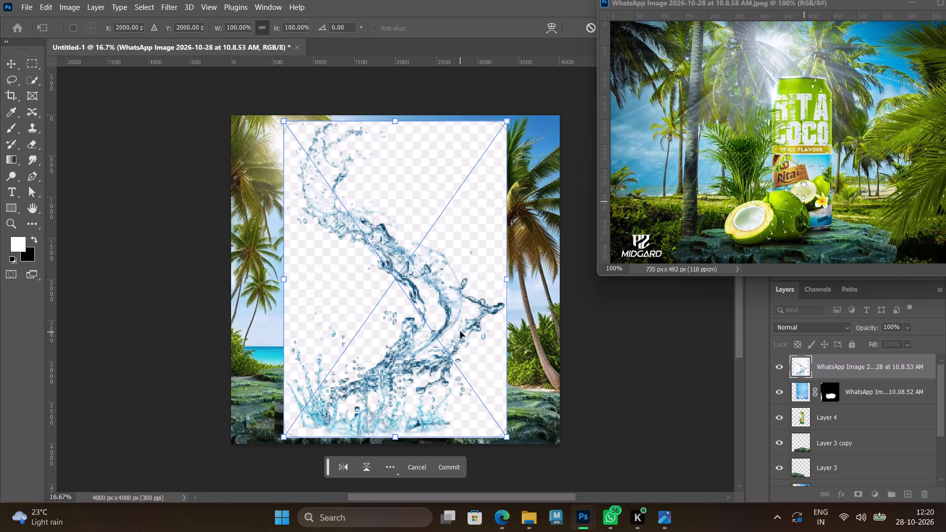
Scale the water splash image to about 28% and position it directly above the can's top.
{"action": "left_click_drag", "start_coordinate": [460, 332], "coordinate": [446, 303]}
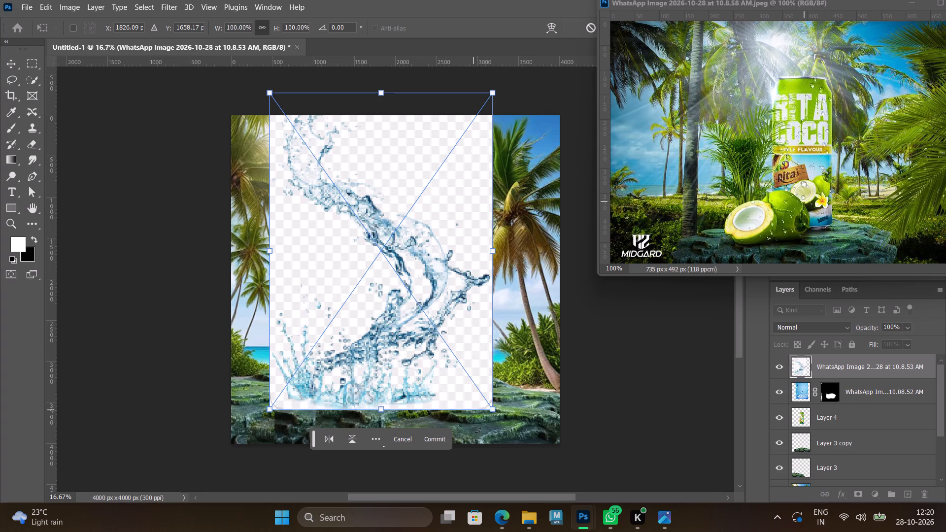
{"action": "left_click_drag", "start_coordinate": [492, 413], "coordinate": [296, 289]}
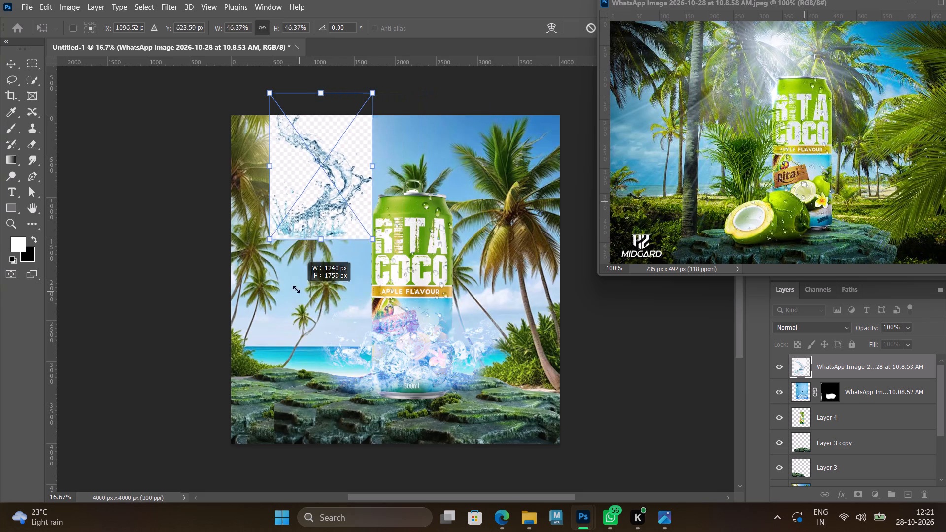
{"action": "left_click_drag", "start_coordinate": [296, 289], "coordinate": [222, 262]}
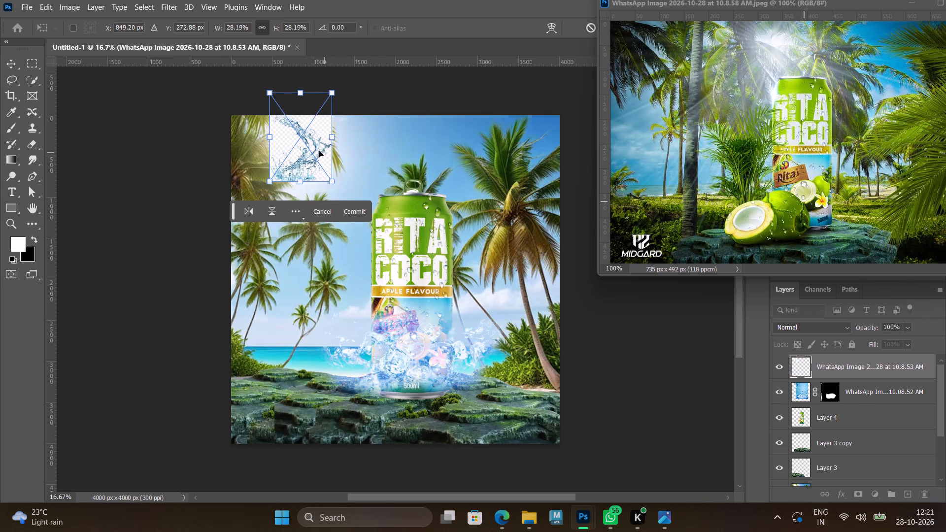
{"action": "left_click_drag", "start_coordinate": [290, 166], "coordinate": [400, 183]}
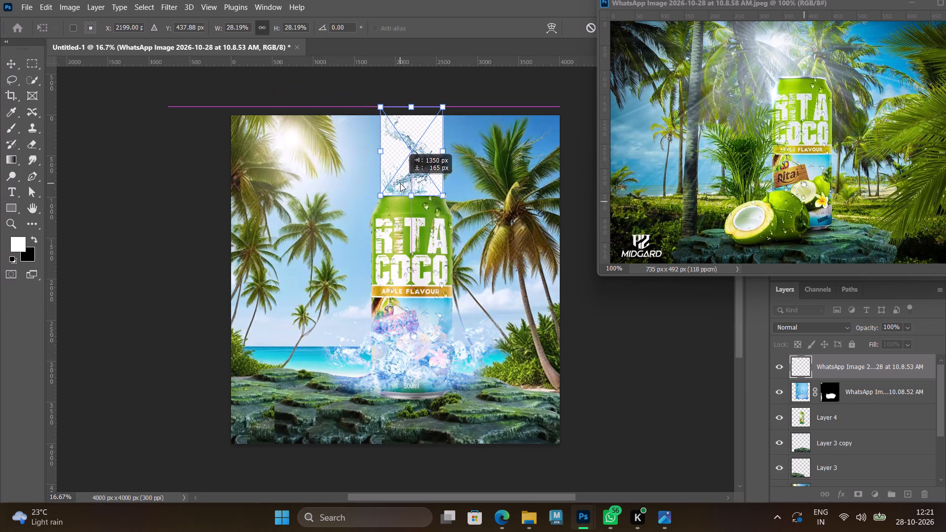
{"action": "left_click_drag", "start_coordinate": [400, 183], "coordinate": [400, 185]}
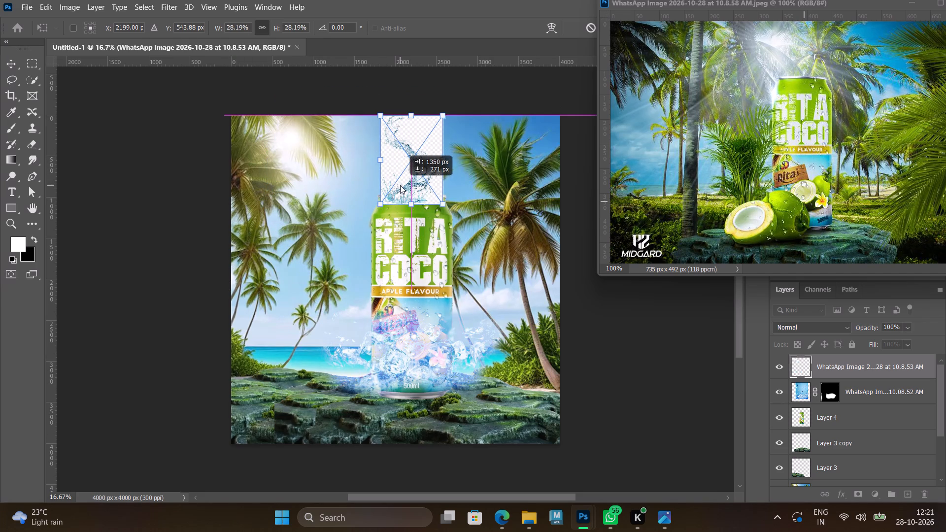
{"action": "left_click_drag", "start_coordinate": [400, 185], "coordinate": [400, 185]}
{"action": "left_click_drag", "start_coordinate": [400, 185], "coordinate": [400, 183]}
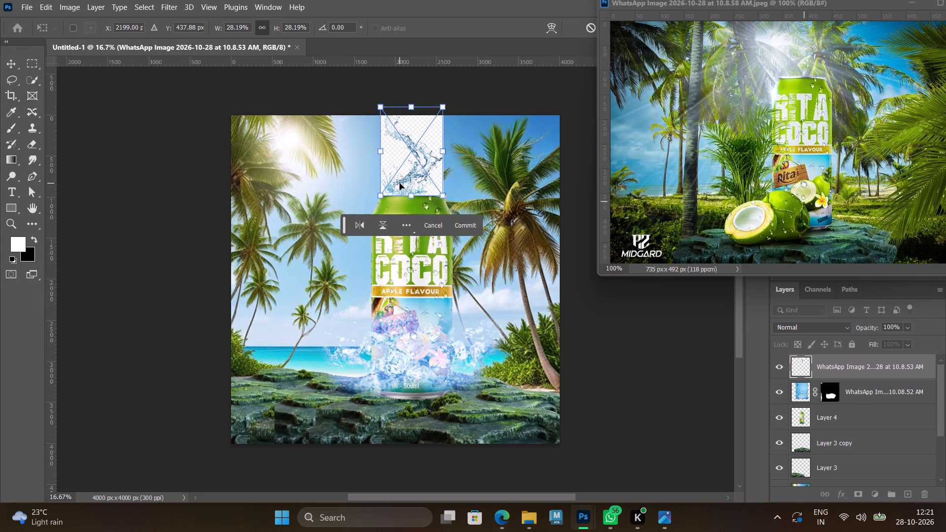
{"action": "key", "text": "Return"}
Preview different blend modes on the water splash layer above the can.
{"action": "scroll", "coordinate": [416, 192], "scroll_direction": "up", "scroll_amount": 6}
{"action": "key", "text": "space"}
{"action": "left_click_drag", "start_coordinate": [408, 148], "coordinate": [389, 221]}
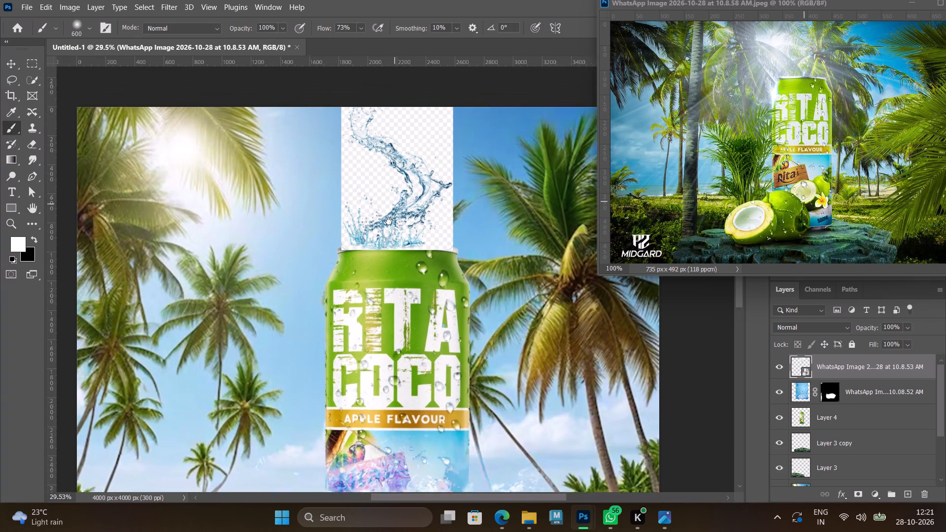
{"action": "left_click_drag", "start_coordinate": [389, 221], "coordinate": [379, 244]}
{"action": "left_click", "coordinate": [845, 325]}
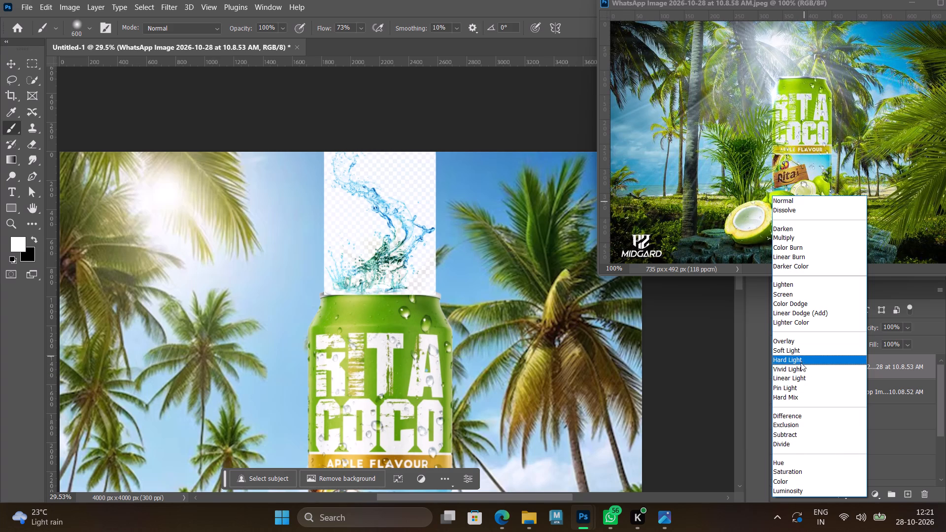
{"action": "left_click", "coordinate": [749, 357]}
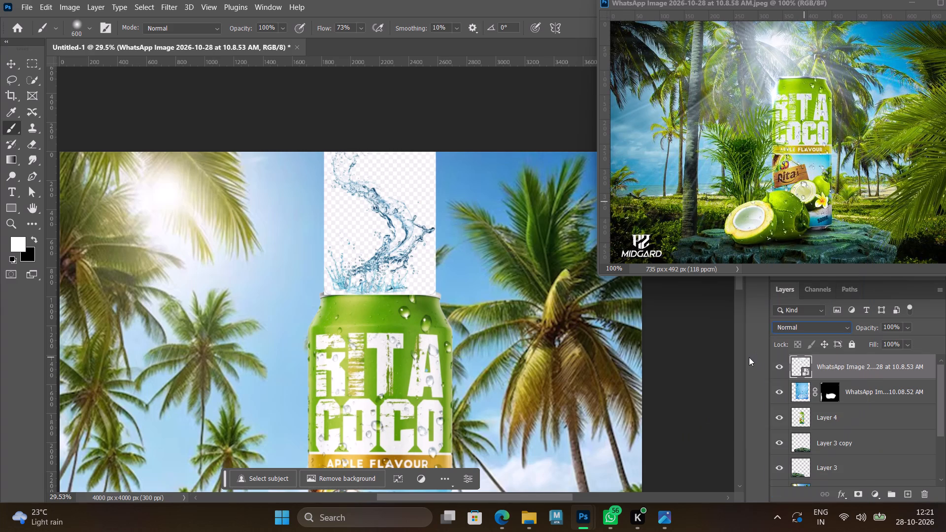
{"action": "left_click", "coordinate": [855, 366]}
{"action": "left_click", "coordinate": [842, 365]}
Switch to Microsoft Edge, search the web for Pixabay and open the Pixabay website.
{"action": "left_click", "coordinate": [499, 518]}
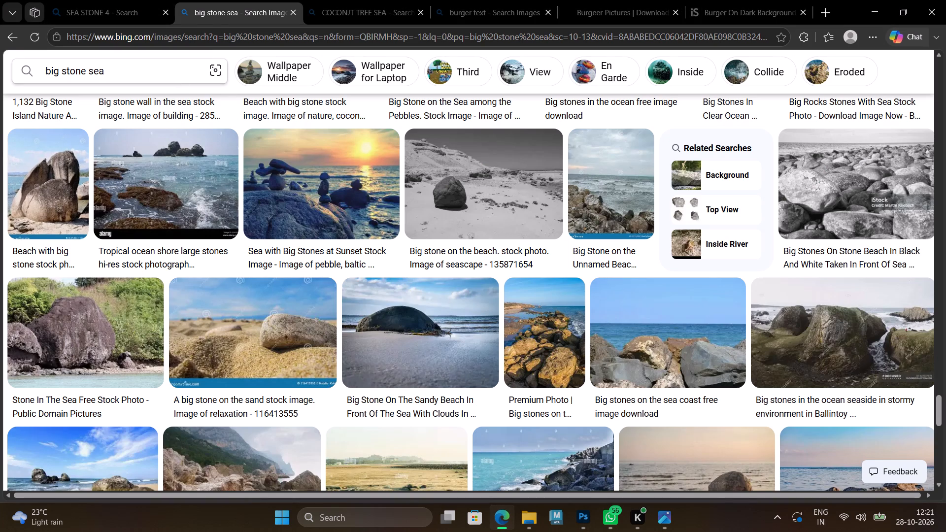
{"action": "left_click", "coordinate": [104, 15]}
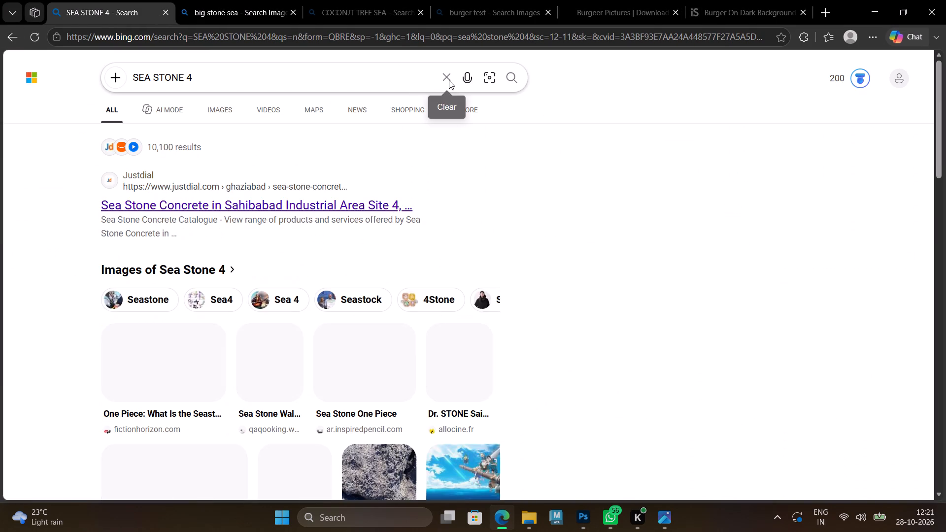
{"action": "left_click", "coordinate": [448, 76]}
{"action": "type", "text": "pixa"}
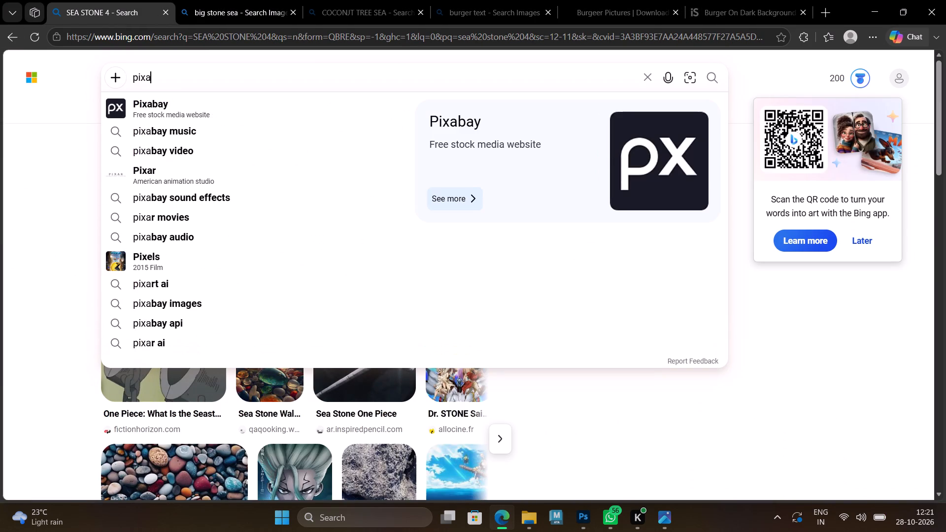
{"action": "left_click", "coordinate": [160, 102]}
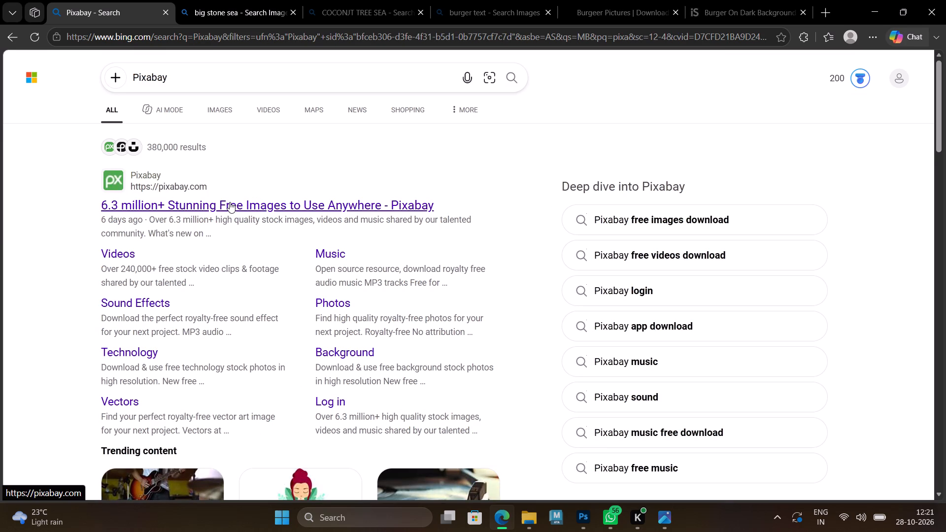
{"action": "left_click", "coordinate": [230, 202]}
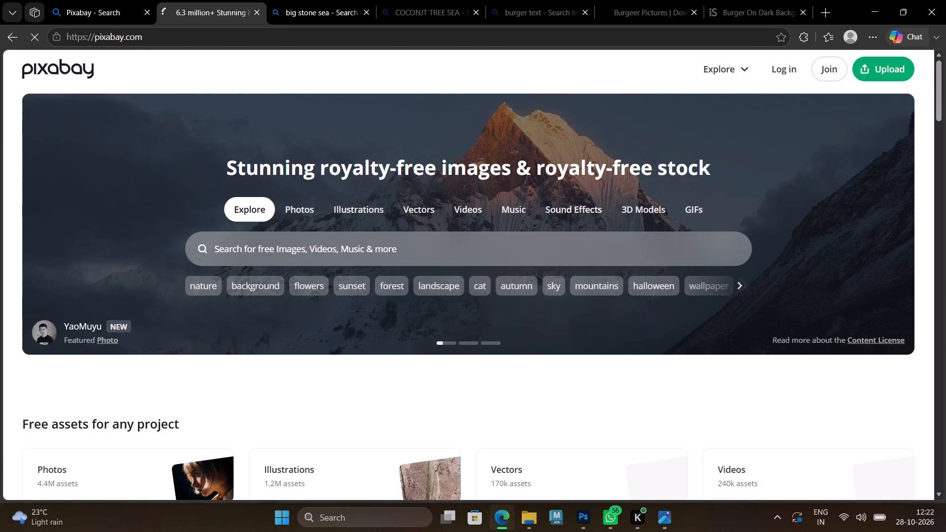
Search Pixabay's images for "water add".
{"action": "left_click", "coordinate": [380, 247]}
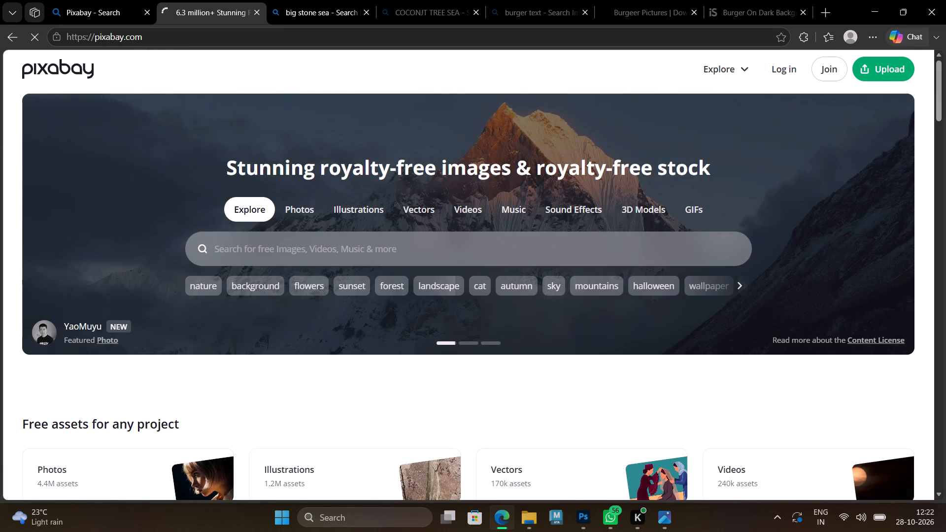
{"action": "type", "text": "water"}
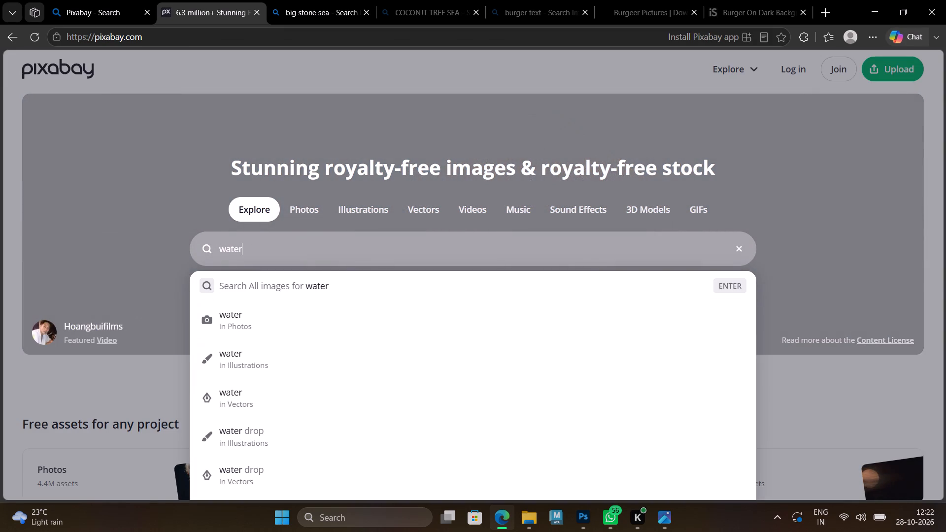
{"action": "key", "text": "space"}
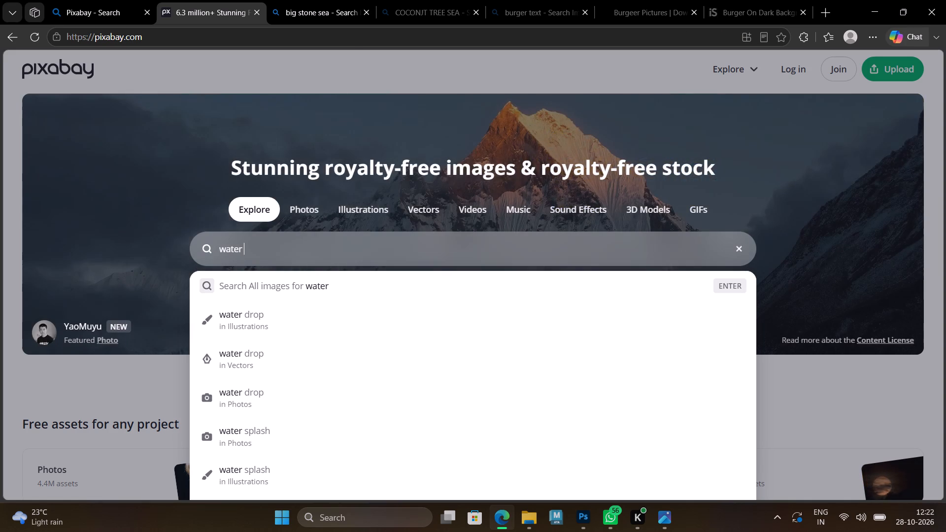
{"action": "type", "text": "add"}
{"action": "key", "text": "Return"}
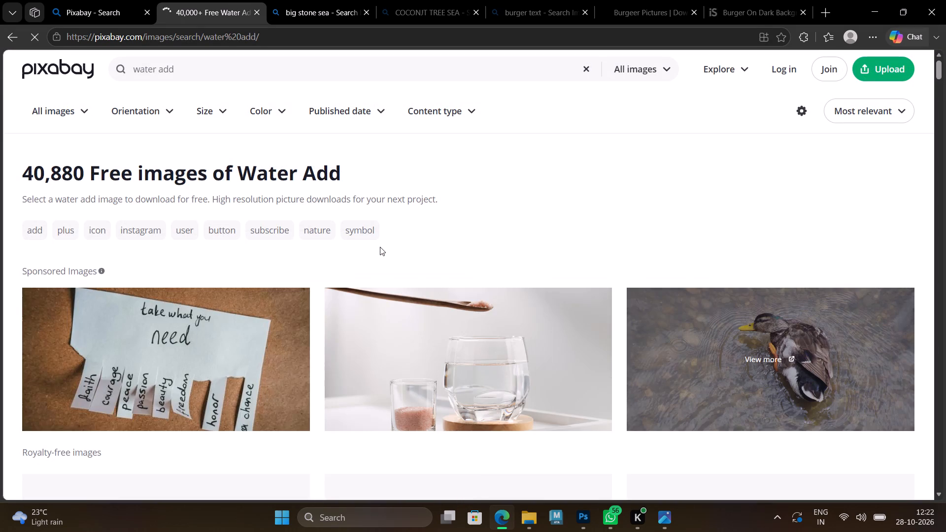
Extend the Pixabay search to "water add coc cola" and run it.
{"action": "left_click", "coordinate": [199, 72]}
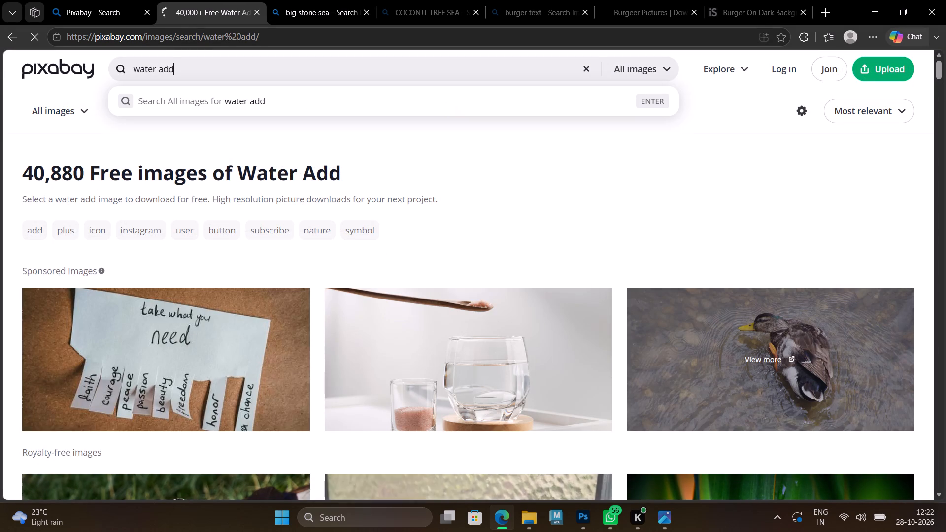
{"action": "key", "text": "space"}
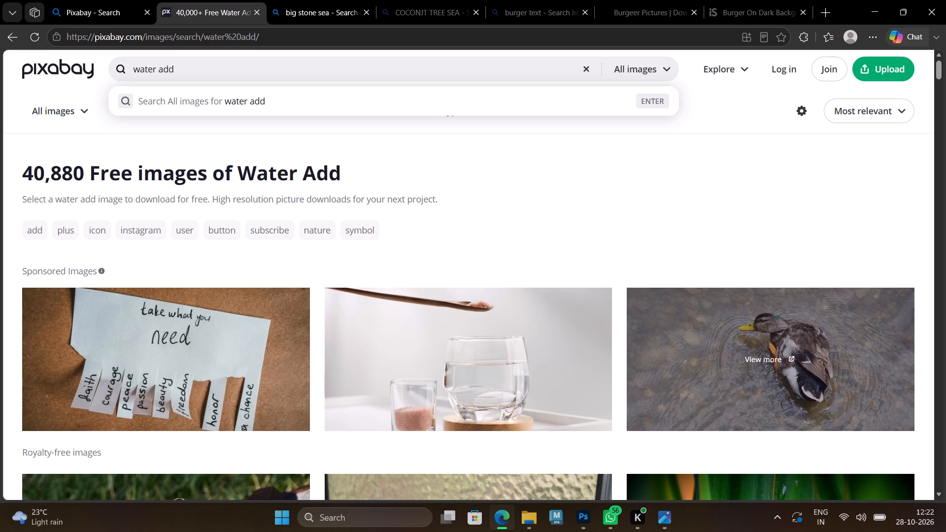
{"action": "type", "text": "coc"}
{"action": "key", "text": "space"}
{"action": "type", "text": "cola"}
{"action": "key", "text": "space"}
{"action": "key", "text": "Return"}
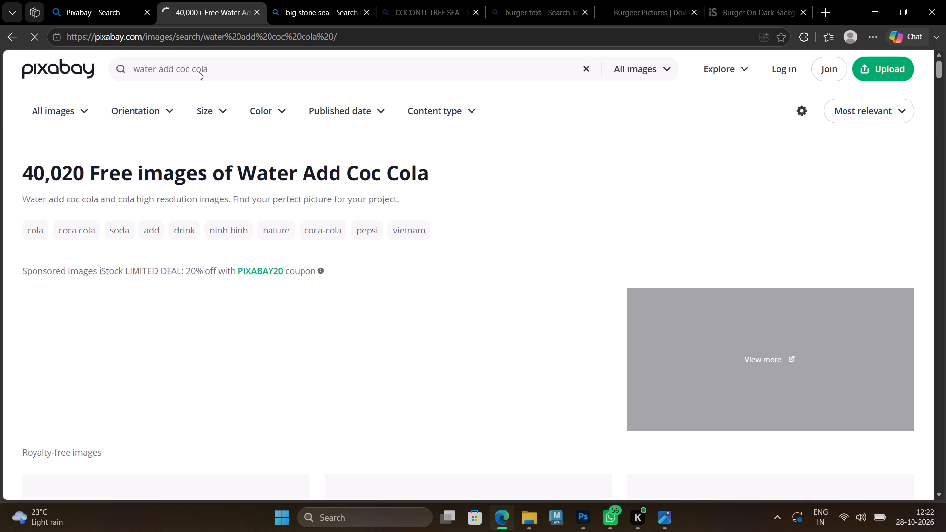
Examine the Pixabay image results for a water or splash picture suited to the drink can advert.
{"action": "scroll", "coordinate": [435, 212], "scroll_direction": "down", "scroll_amount": 5}
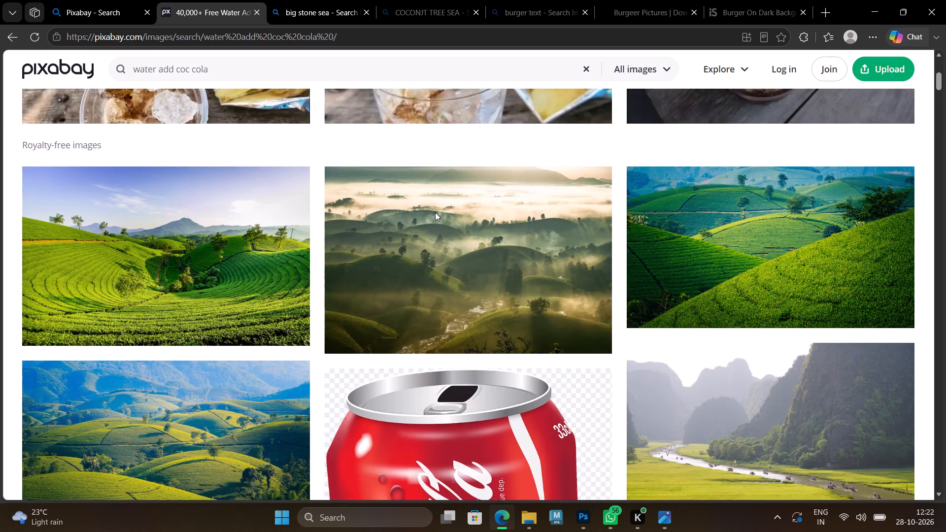
{"action": "scroll", "coordinate": [435, 212], "scroll_direction": "down", "scroll_amount": 18}
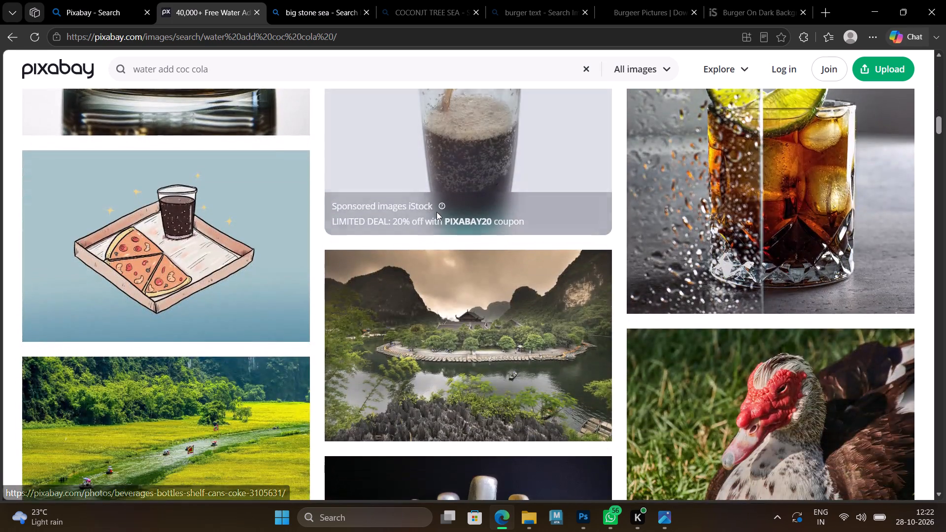
{"action": "scroll", "coordinate": [438, 208], "scroll_direction": "down", "scroll_amount": 8}
{"action": "scroll", "coordinate": [438, 208], "scroll_direction": "up", "scroll_amount": 8}
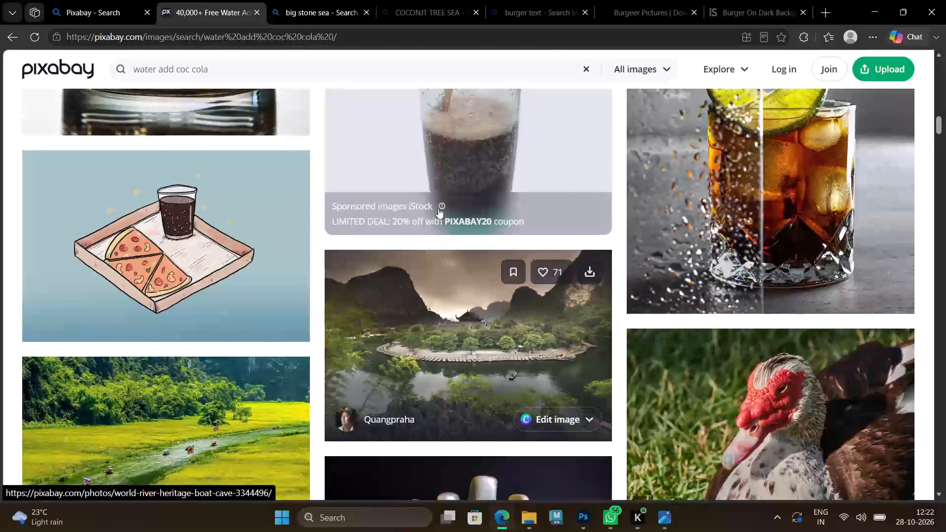
{"action": "scroll", "coordinate": [430, 222], "scroll_direction": "up", "scroll_amount": 15}
{"action": "scroll", "coordinate": [413, 242], "scroll_direction": "up", "scroll_amount": 14}
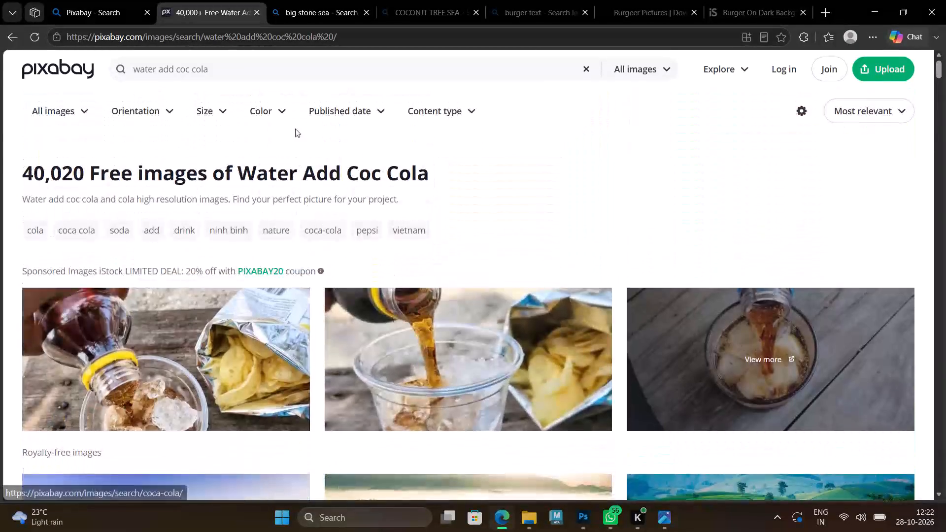
Clear the current Pixabay search query for a fresh search.
{"action": "left_click", "coordinate": [301, 77]}
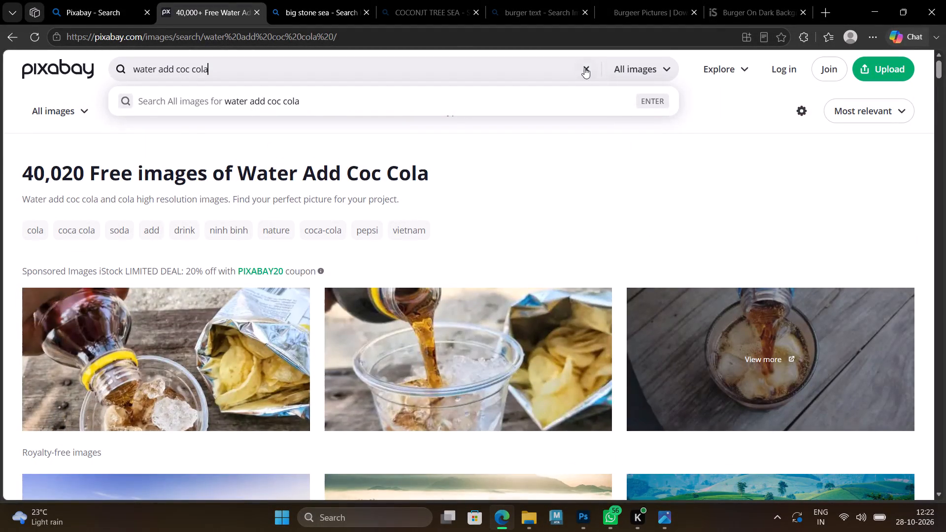
{"action": "left_click", "coordinate": [584, 67]}
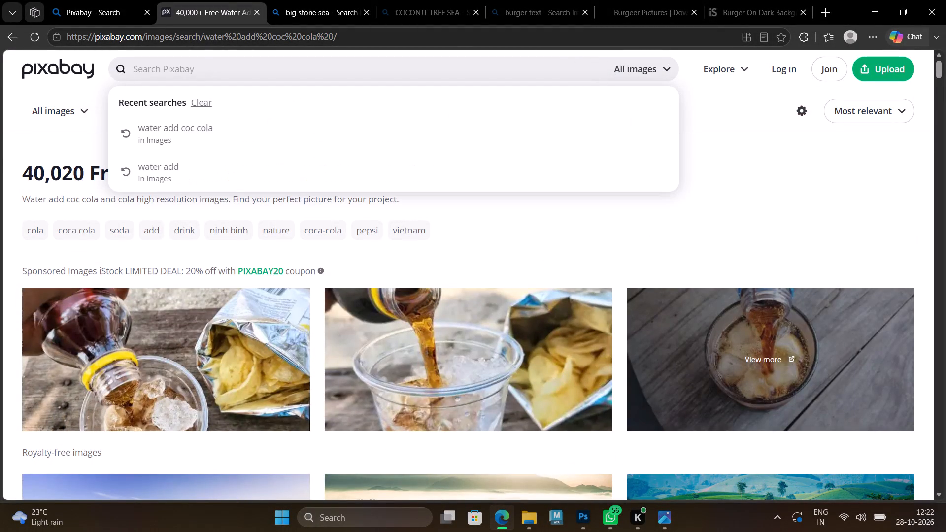
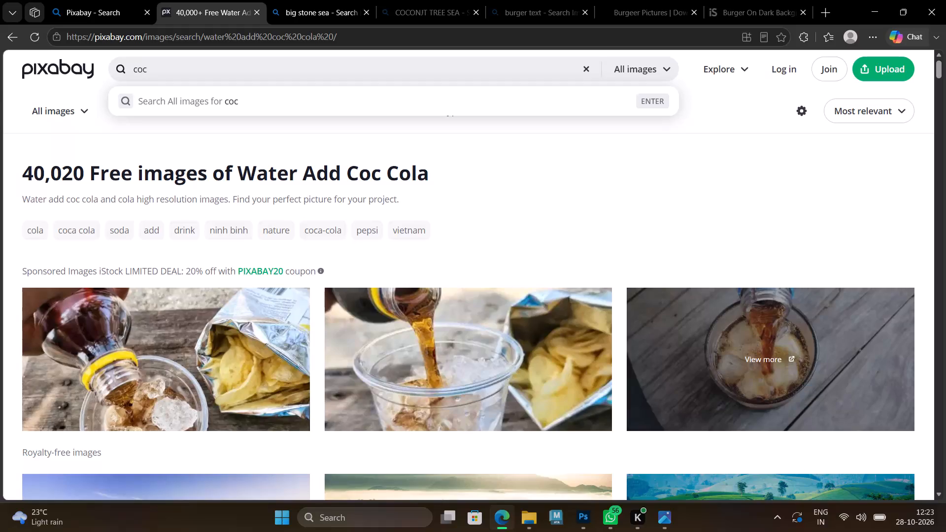
Search Pixabay's images for "coca cola add".
{"action": "type", "text": "a cola add"}
{"action": "key", "text": "Return"}
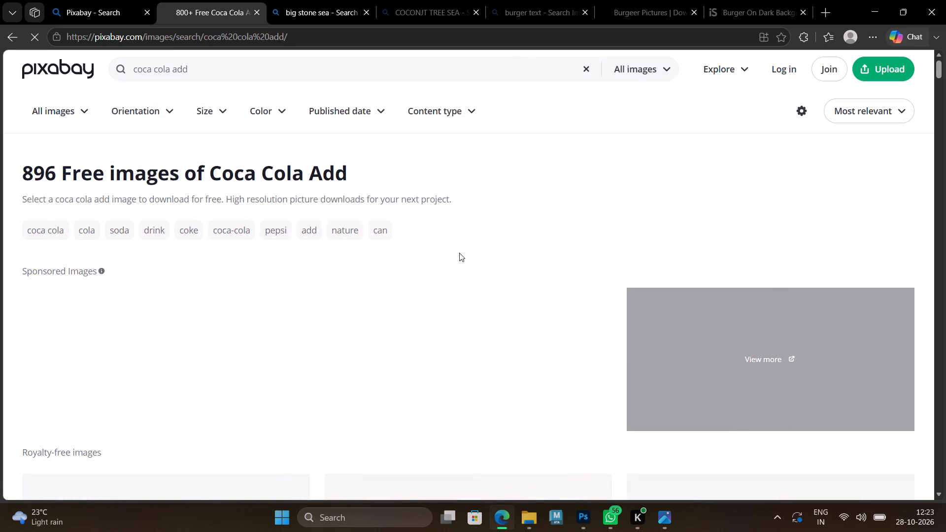
Examine the Pixabay cola advert results for usable splash imagery, and return to the can composite in Photoshop.
{"action": "scroll", "coordinate": [459, 253], "scroll_direction": "down", "scroll_amount": 7}
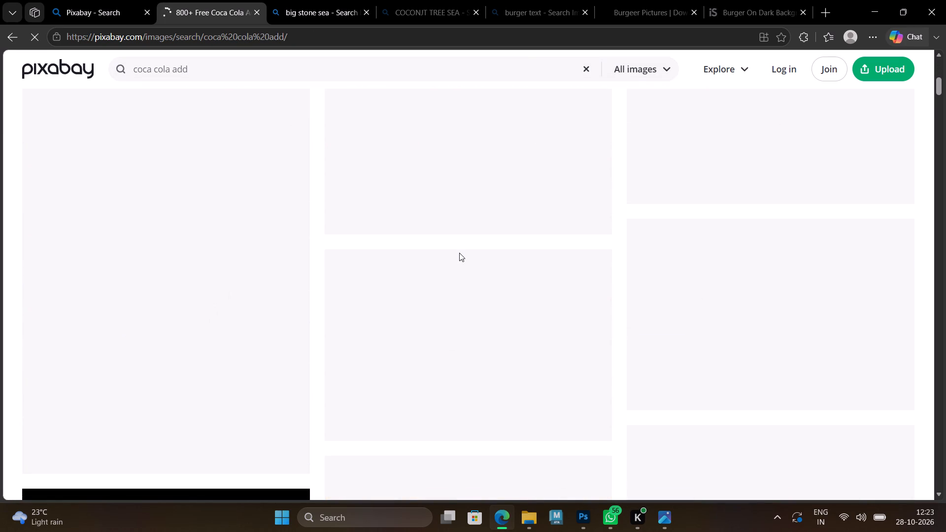
{"action": "scroll", "coordinate": [459, 253], "scroll_direction": "down", "scroll_amount": 3}
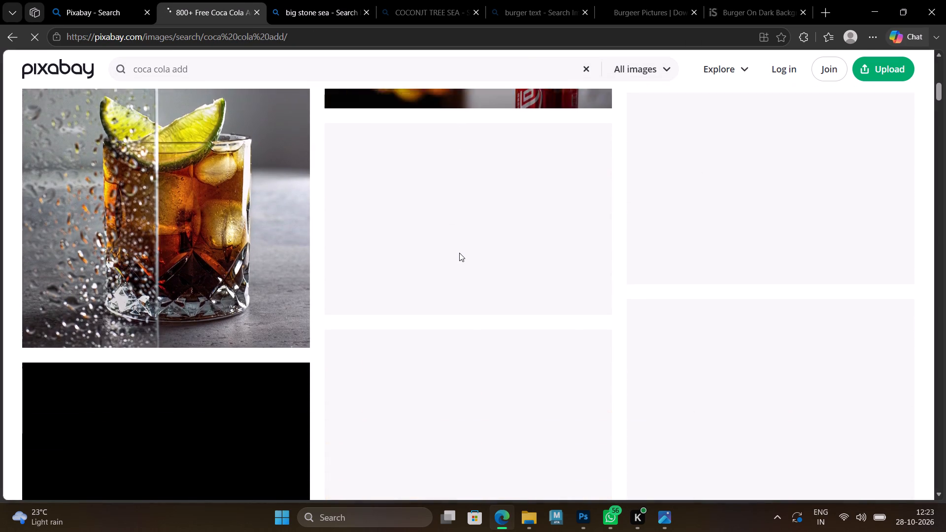
{"action": "scroll", "coordinate": [459, 253], "scroll_direction": "down", "scroll_amount": 2}
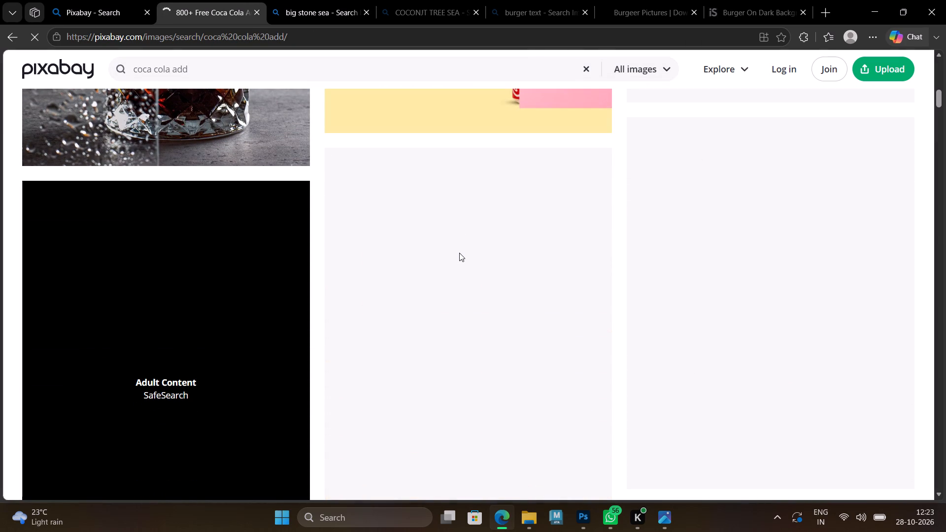
{"action": "scroll", "coordinate": [459, 253], "scroll_direction": "down", "scroll_amount": 2}
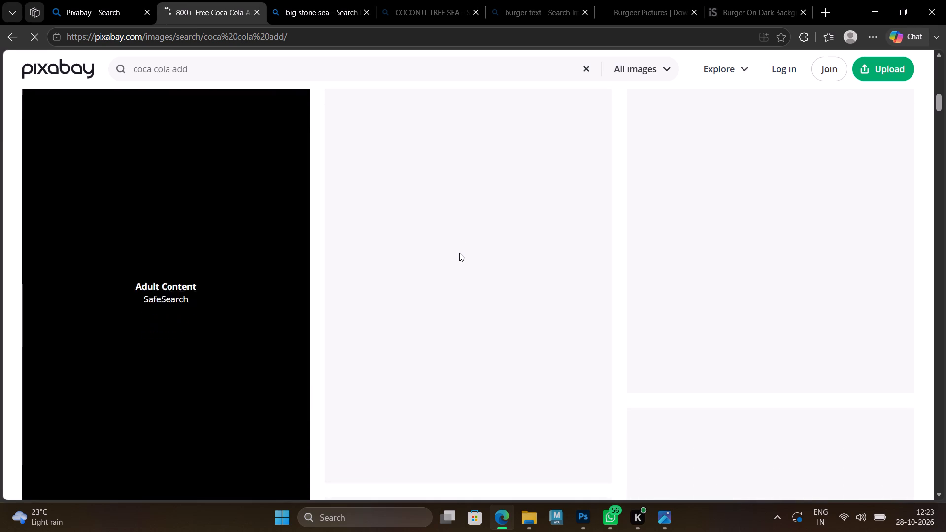
{"action": "scroll", "coordinate": [459, 253], "scroll_direction": "down", "scroll_amount": 4}
{"action": "left_click", "coordinate": [926, 0]}
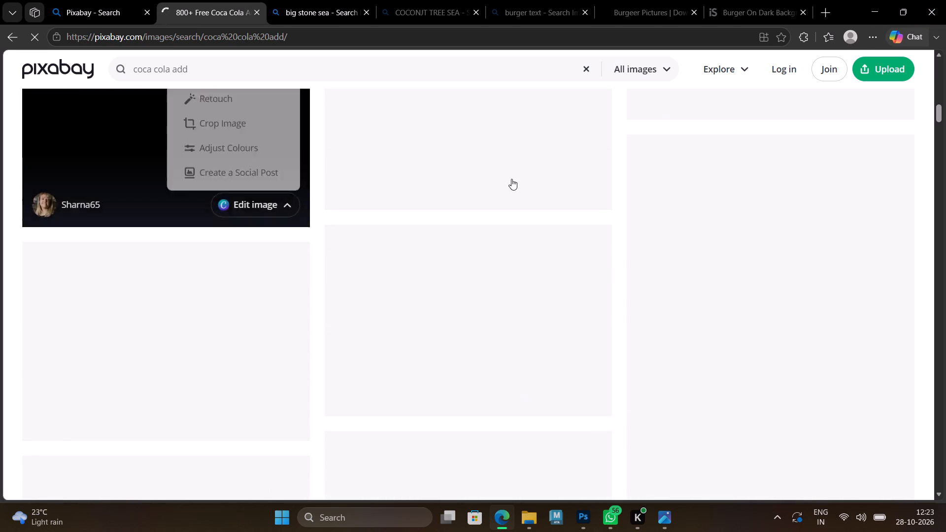
{"action": "left_click", "coordinate": [871, 8]}
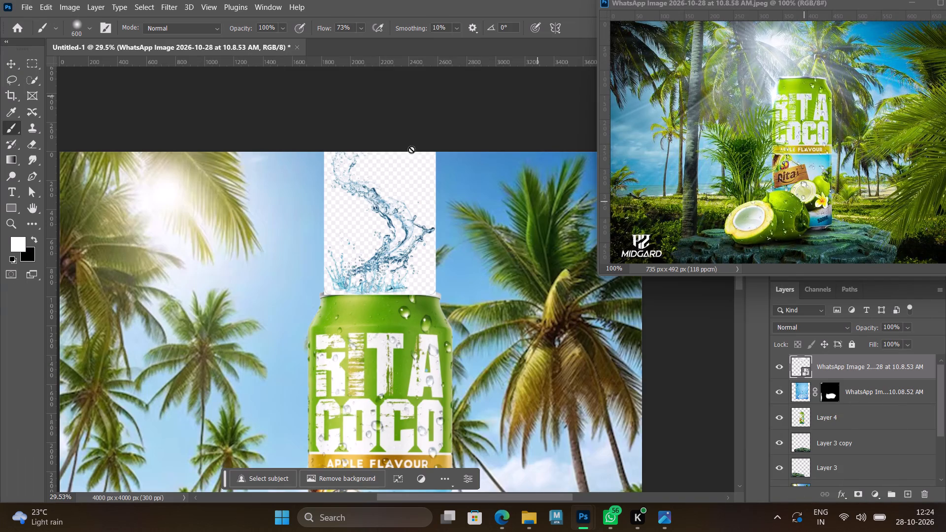
Bring the floating finished-advert reference image fully into view and close it, leaving the Untitled-1 composite open.
{"action": "left_click_drag", "start_coordinate": [774, 0], "coordinate": [636, 65]}
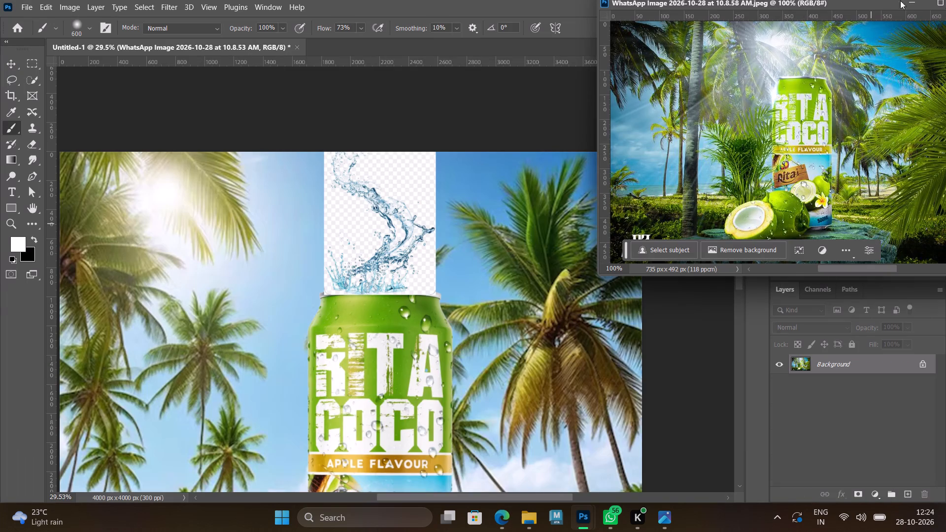
{"action": "left_click_drag", "start_coordinate": [893, 3], "coordinate": [760, 84]}
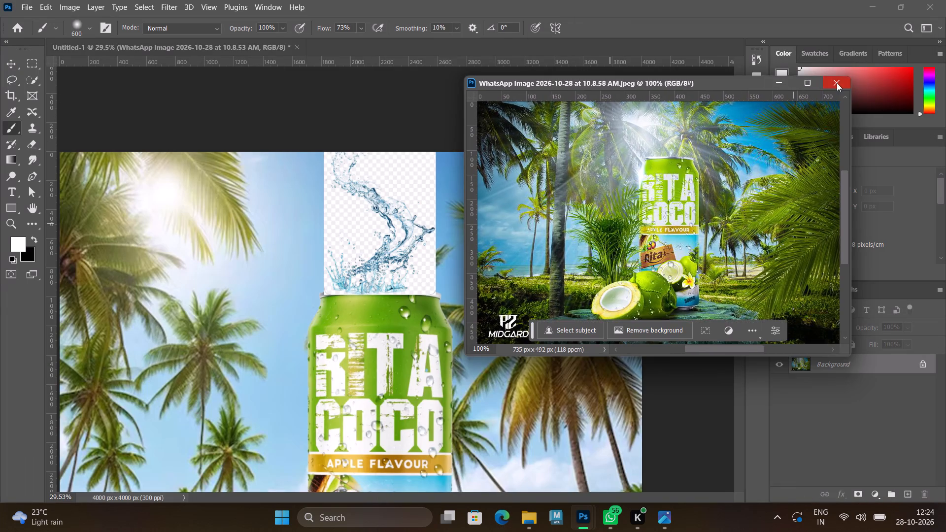
{"action": "left_click", "coordinate": [837, 83]}
Save the composite as a Photoshop file named "add" in the Psd File folder, with Maximize Compatibility on.
{"action": "scroll", "coordinate": [405, 254], "scroll_direction": "down", "scroll_amount": 4}
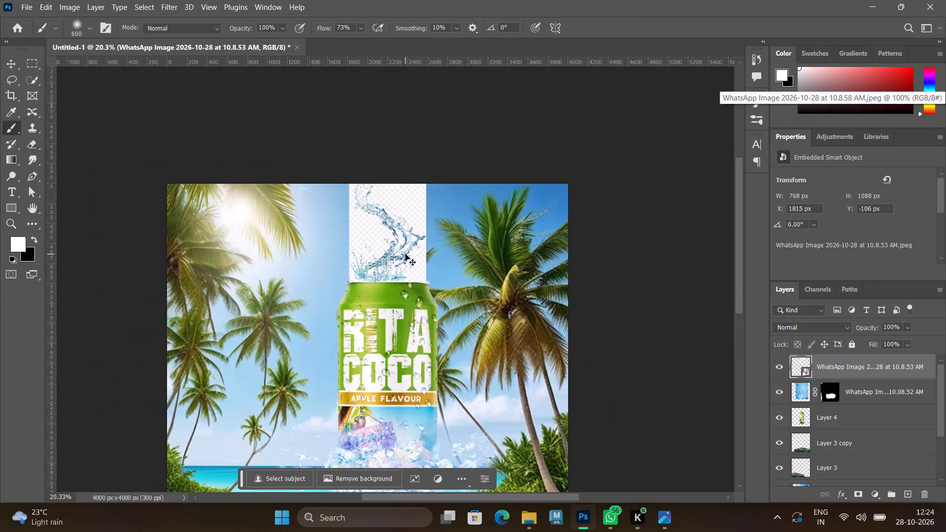
{"action": "key", "text": "ctrl+s"}
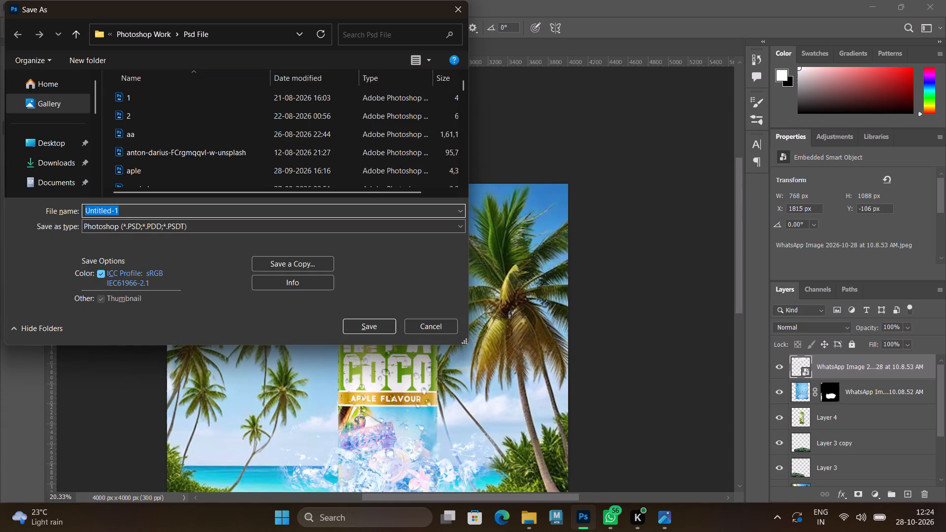
{"action": "type", "text": "add"}
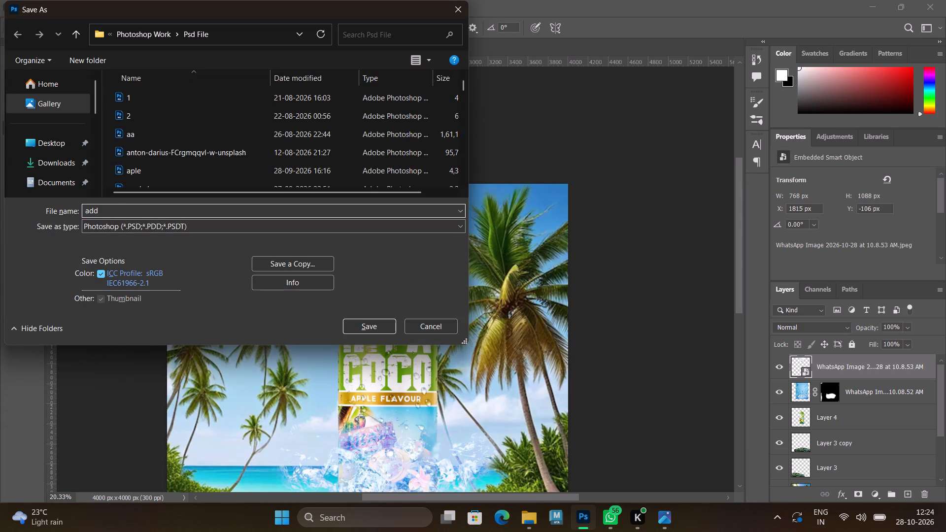
{"action": "left_click", "coordinate": [379, 329]}
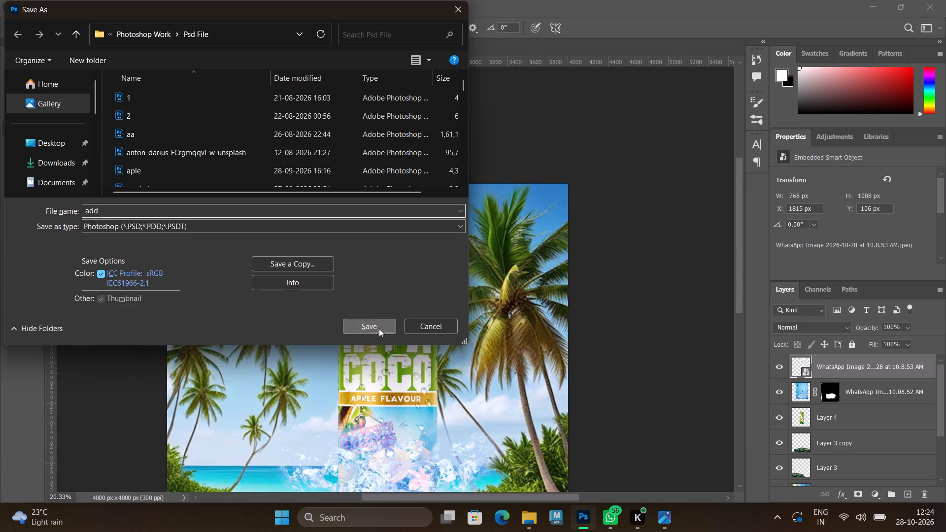
{"action": "left_click", "coordinate": [618, 141]}
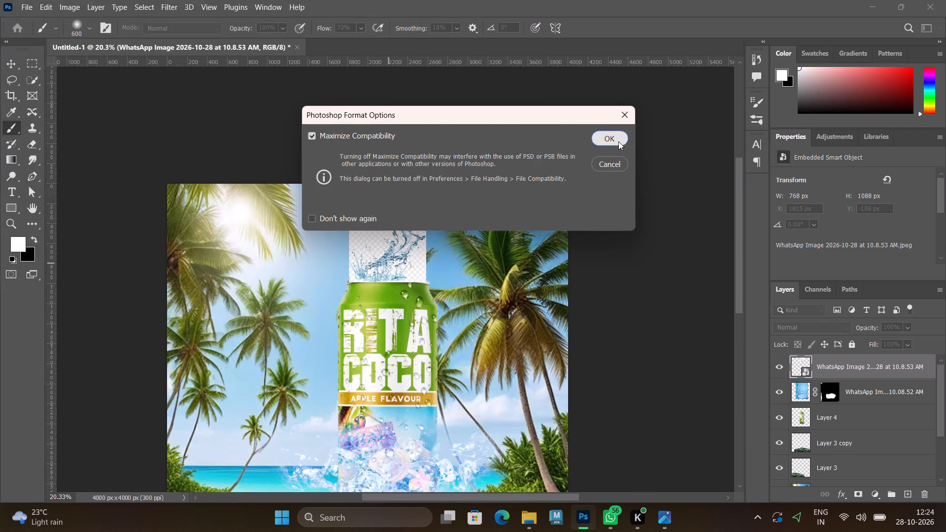
Switch from Photoshop to the Ref Image folder in File Explorer.
{"action": "left_click", "coordinate": [866, 3]}
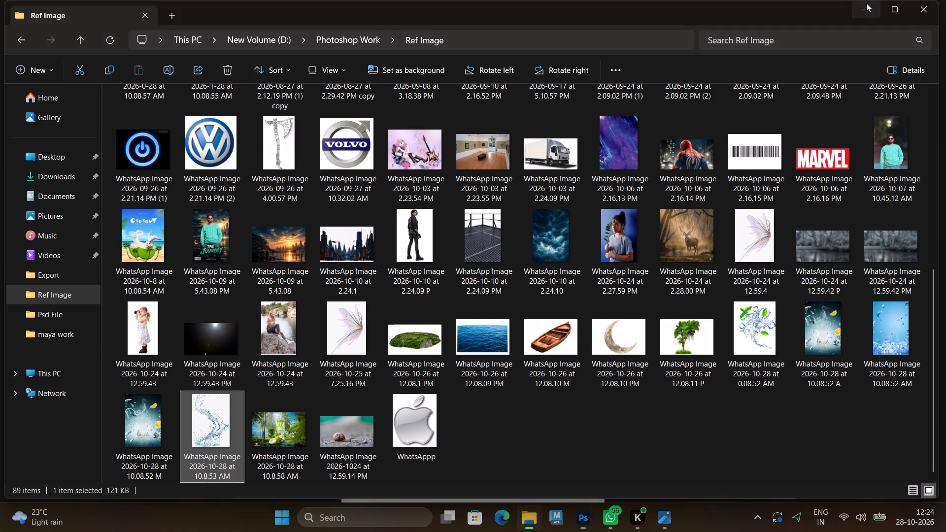
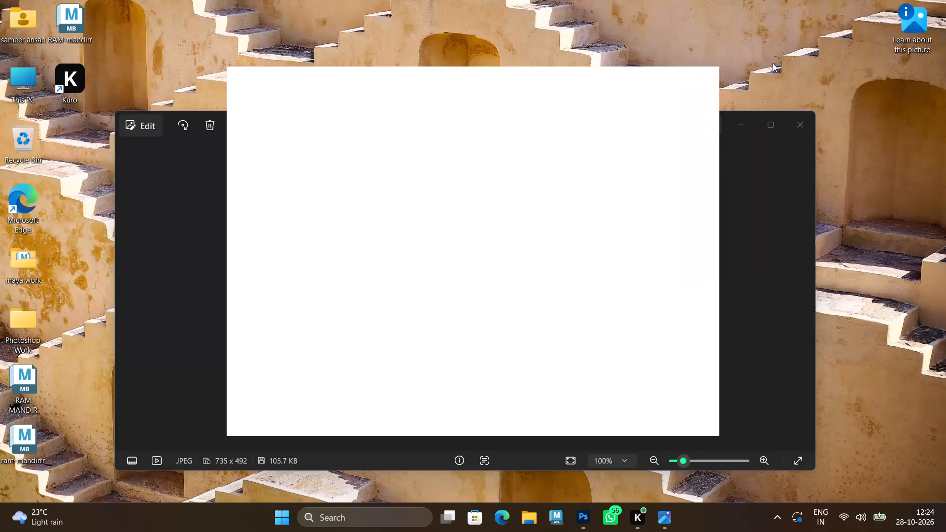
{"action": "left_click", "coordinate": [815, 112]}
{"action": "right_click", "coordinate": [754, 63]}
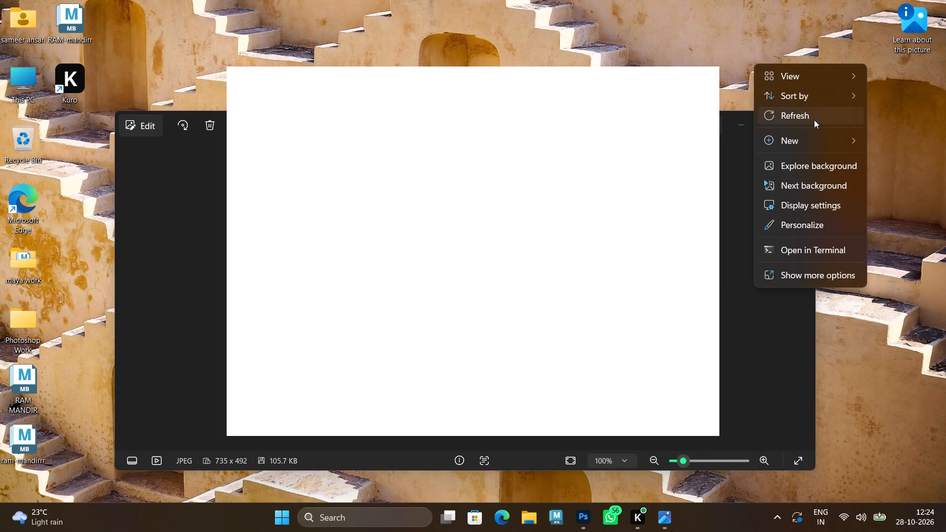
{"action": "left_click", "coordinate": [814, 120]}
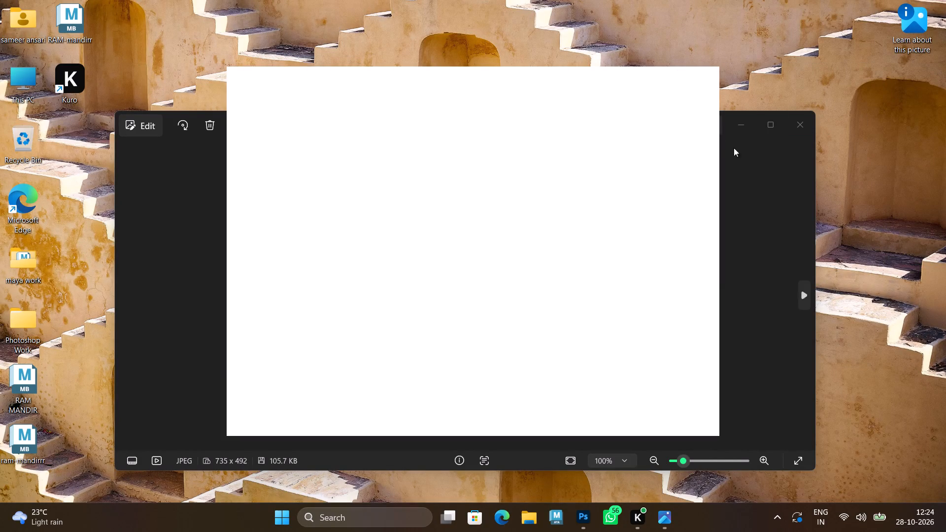
Maximize the photo viewer window to view the WhatsApp reference image of the finished coconut drink advert.
{"action": "left_click", "coordinate": [774, 126]}
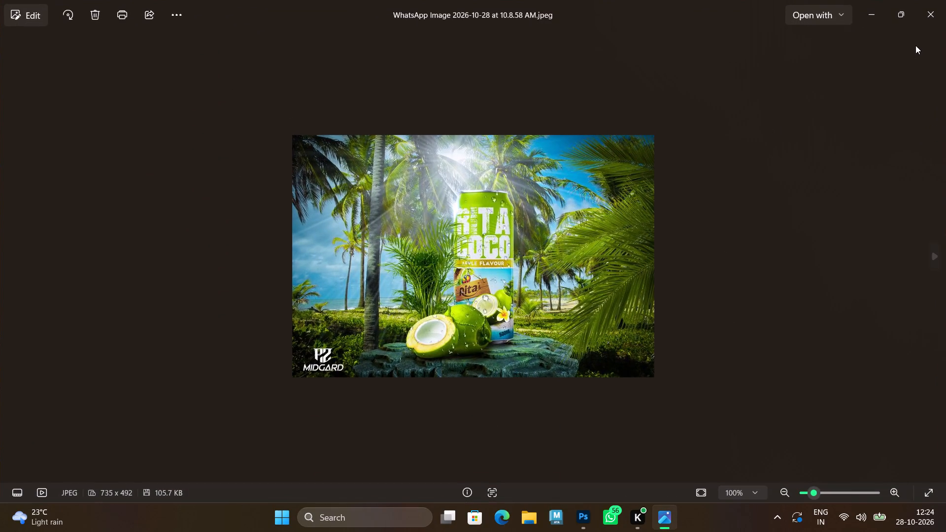